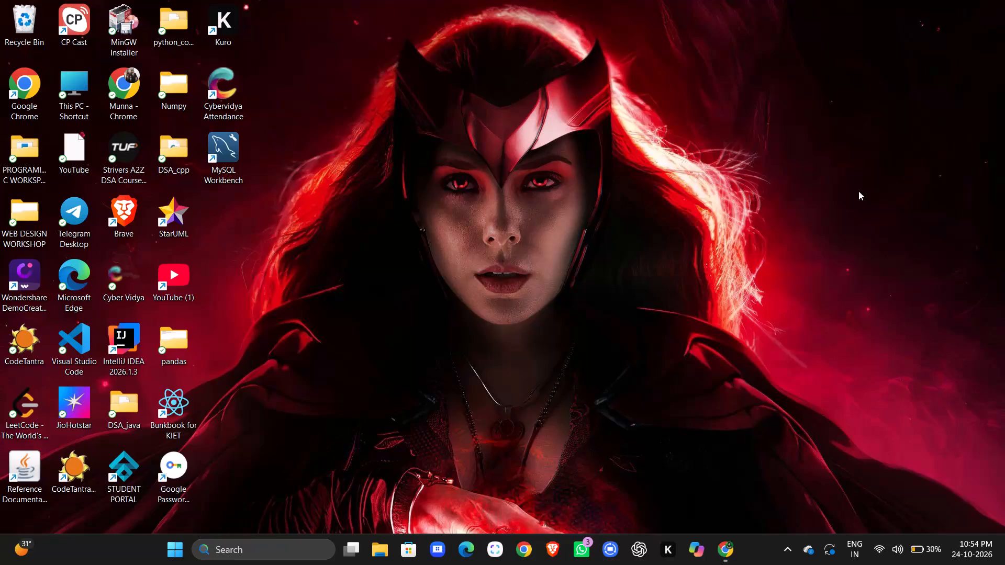
# Switch to the Chrome window and reload the PAXGUSD futures trading page.
pyautogui.click(558, 242)
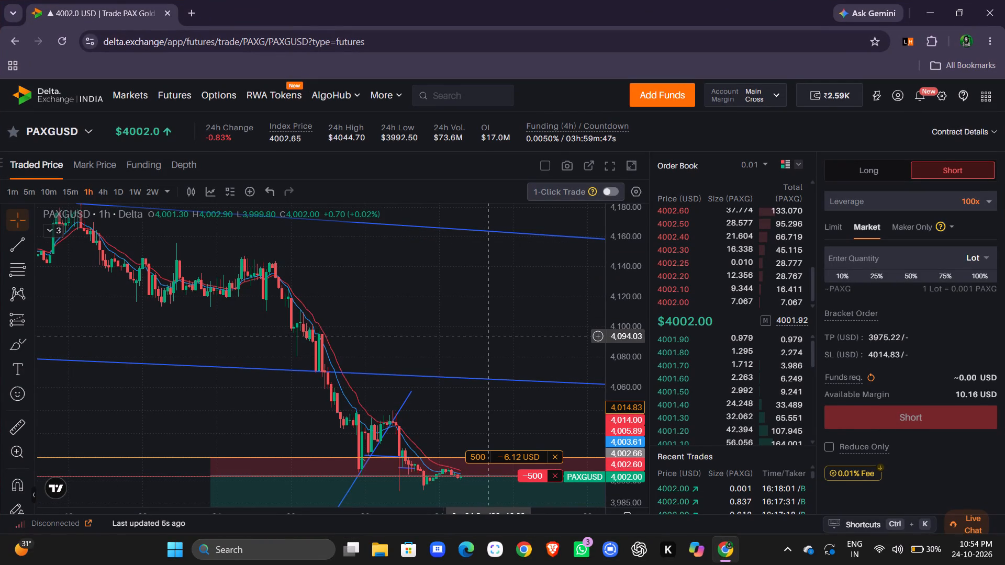
pyautogui.moveTo(487, 336); pyautogui.dragTo(490, 310)
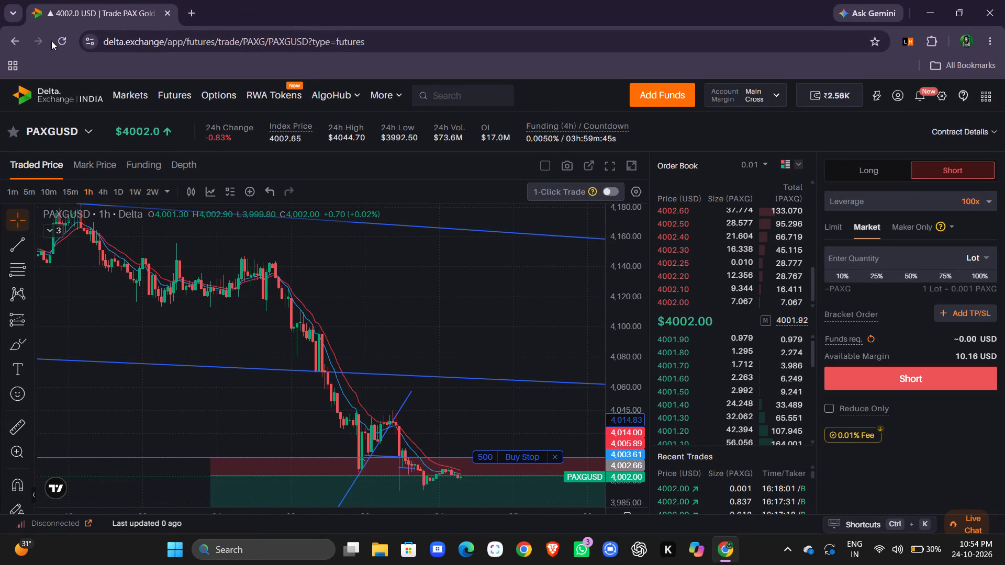
pyautogui.click(69, 41)
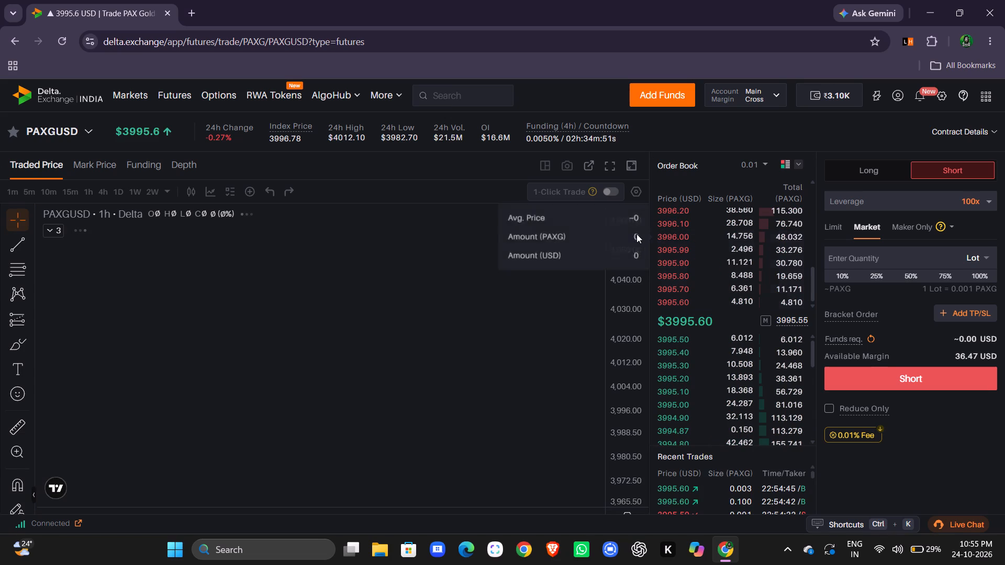
# Examine the latest candles around the short-position drawing on the PAXGUSD 1-hour chart.
pyautogui.moveTo(629, 236); pyautogui.dragTo(630, 255)
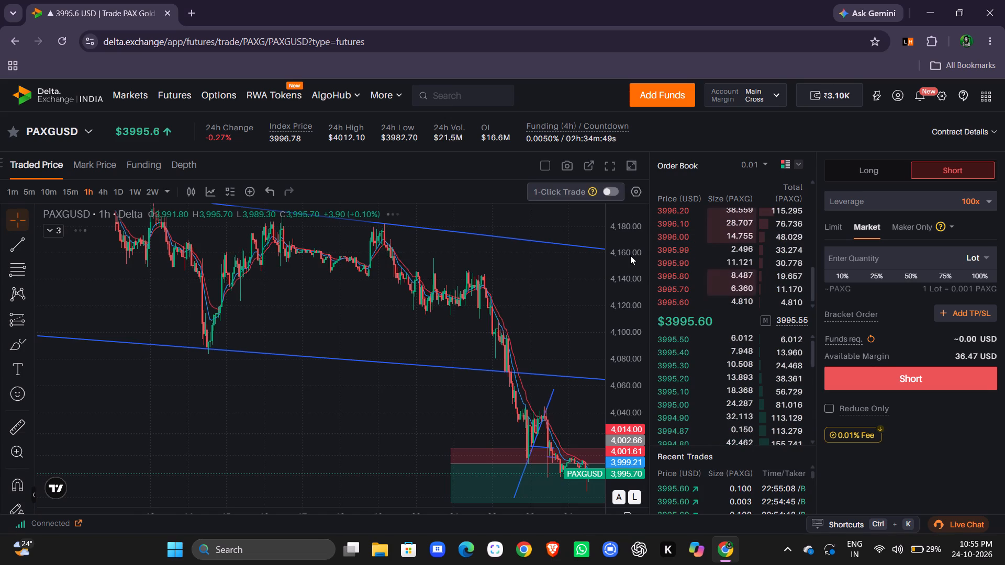
pyautogui.hscroll(-2, 581, 256)
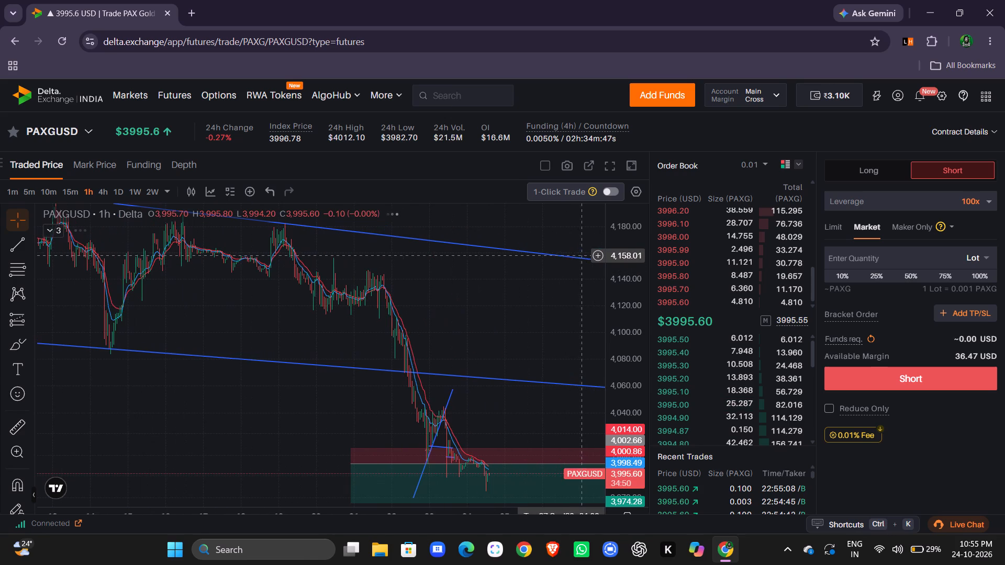
pyautogui.moveTo(616, 476); pyautogui.dragTo(617, 401)
pyautogui.moveTo(527, 358); pyautogui.dragTo(486, 154)
pyautogui.moveTo(479, 474); pyautogui.dragTo(479, 359)
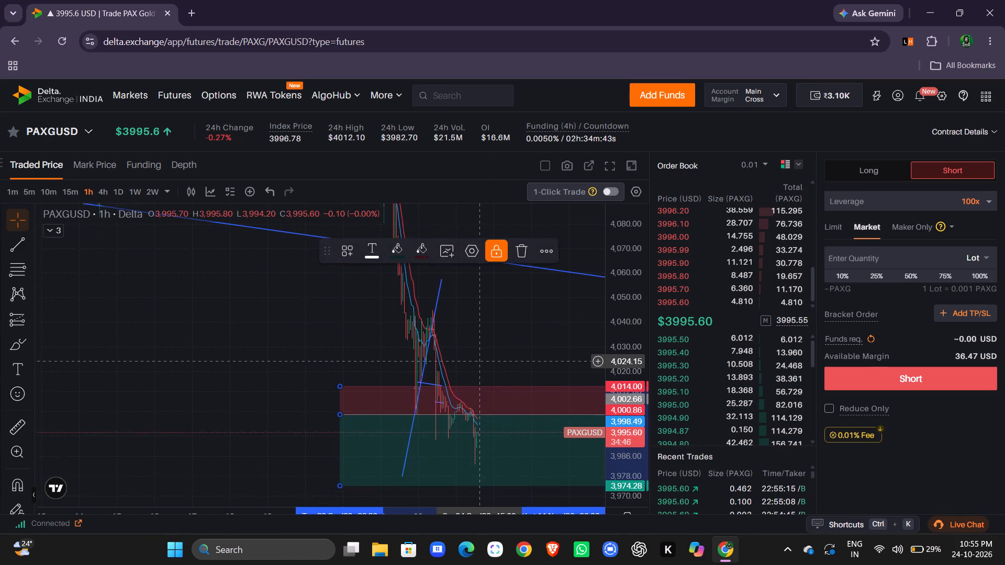
pyautogui.moveTo(479, 359); pyautogui.dragTo(457, 335)
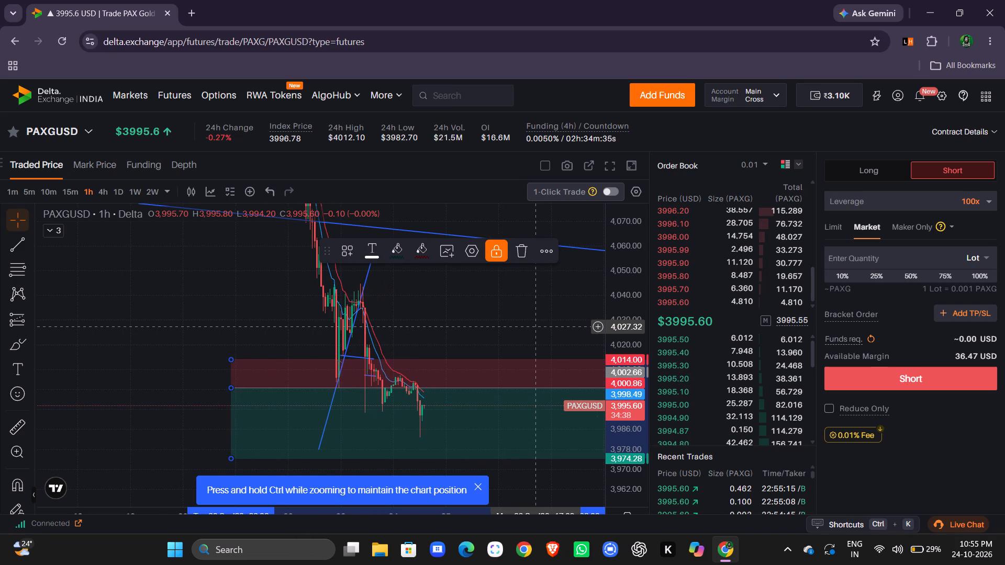
# Open the BTCUSD perpetual contract and examine its 1-hour chart over a wider price range.
pyautogui.click(77, 125)
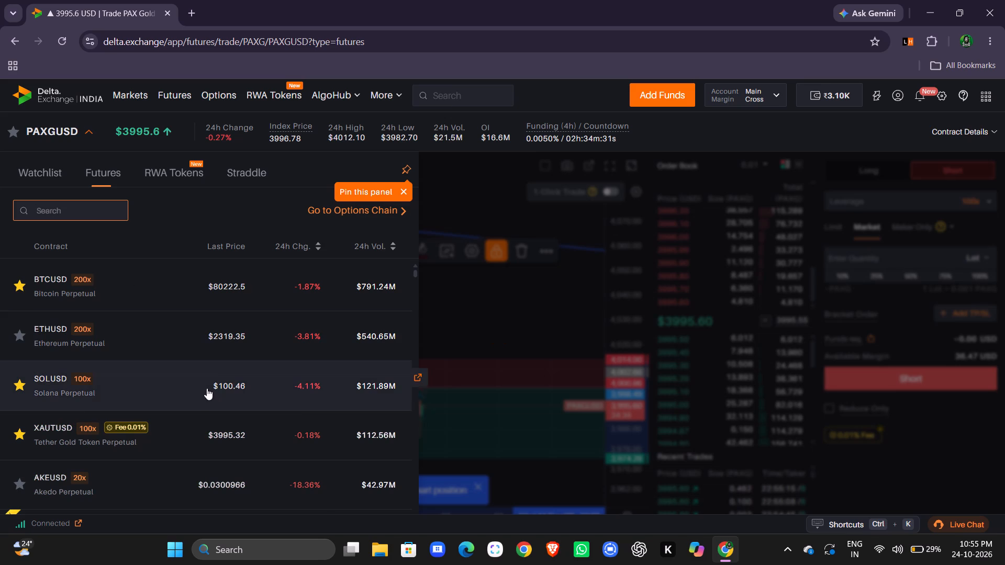
pyautogui.click(241, 288)
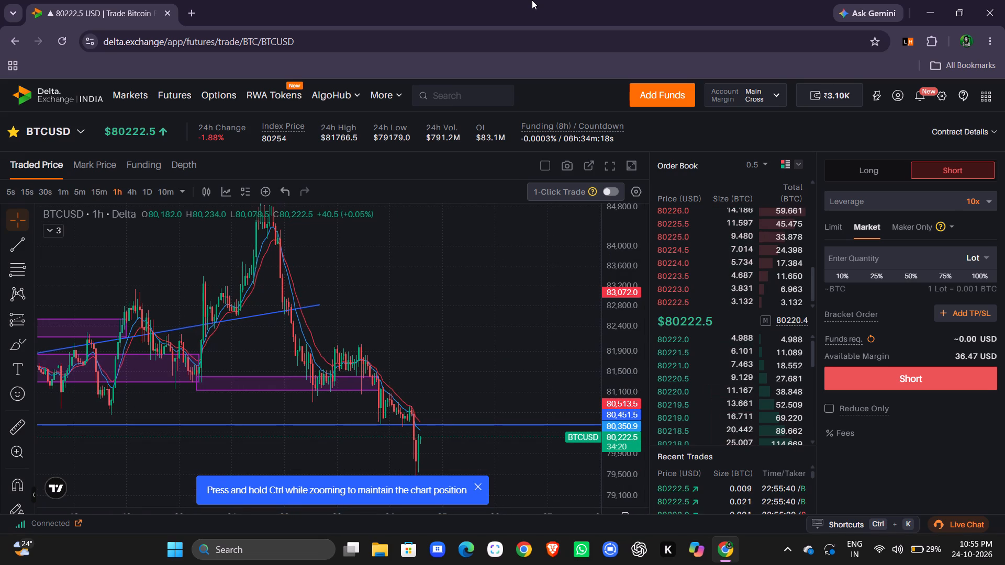
pyautogui.moveTo(624, 250); pyautogui.dragTo(638, 333)
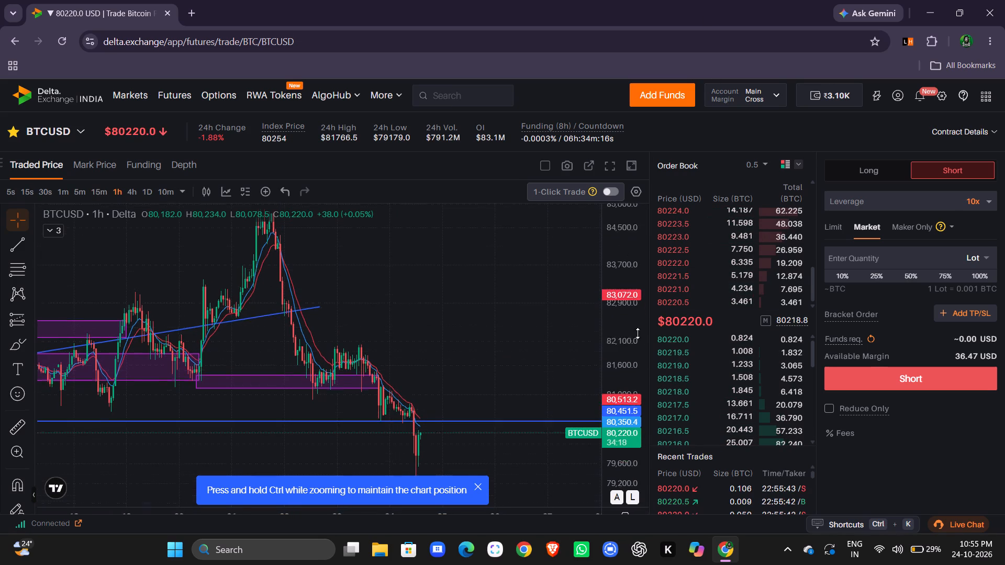
pyautogui.moveTo(638, 333); pyautogui.dragTo(641, 380)
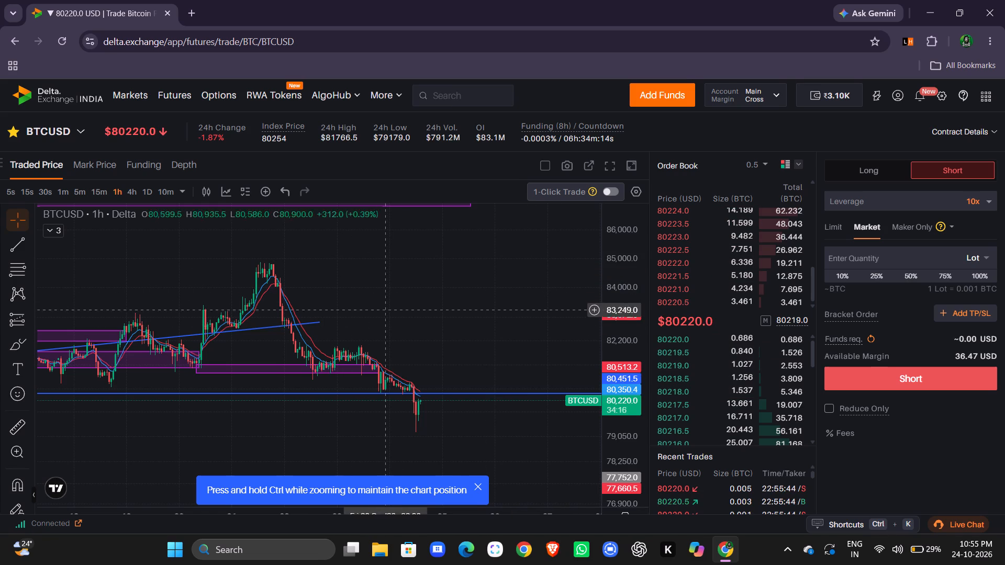
# Open the ZECUSD perpetual contract from the futures list and examine the recent price action on its 1-hour chart.
pyautogui.click(56, 131)
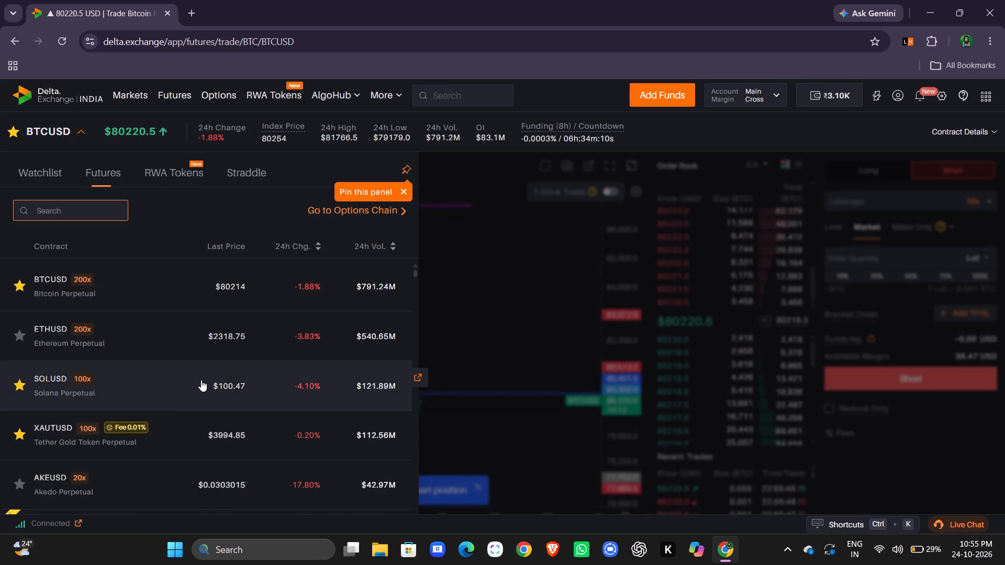
pyautogui.scroll(-3, 201, 380)
pyautogui.scroll(3, 201, 380)
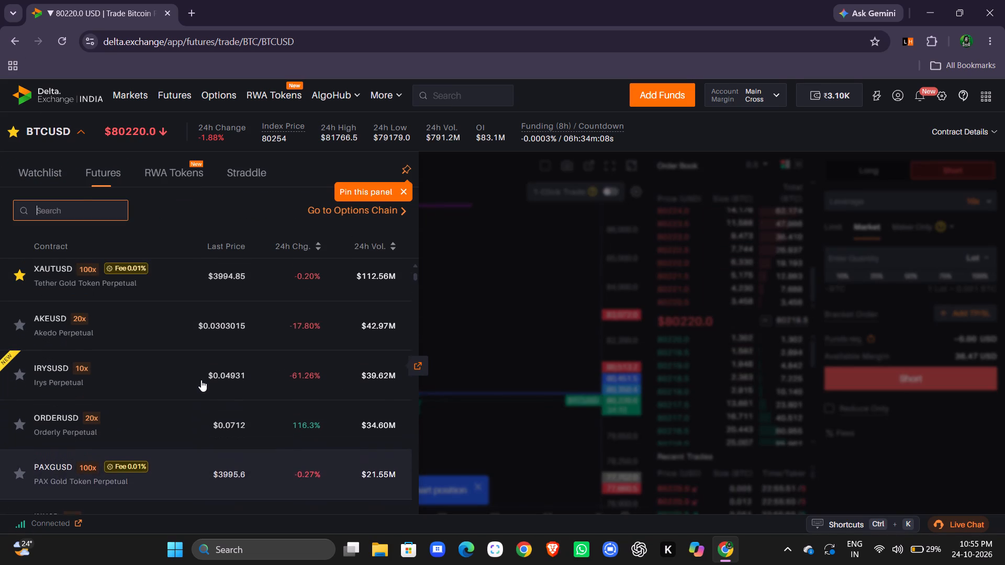
pyautogui.scroll(-3, 141, 367)
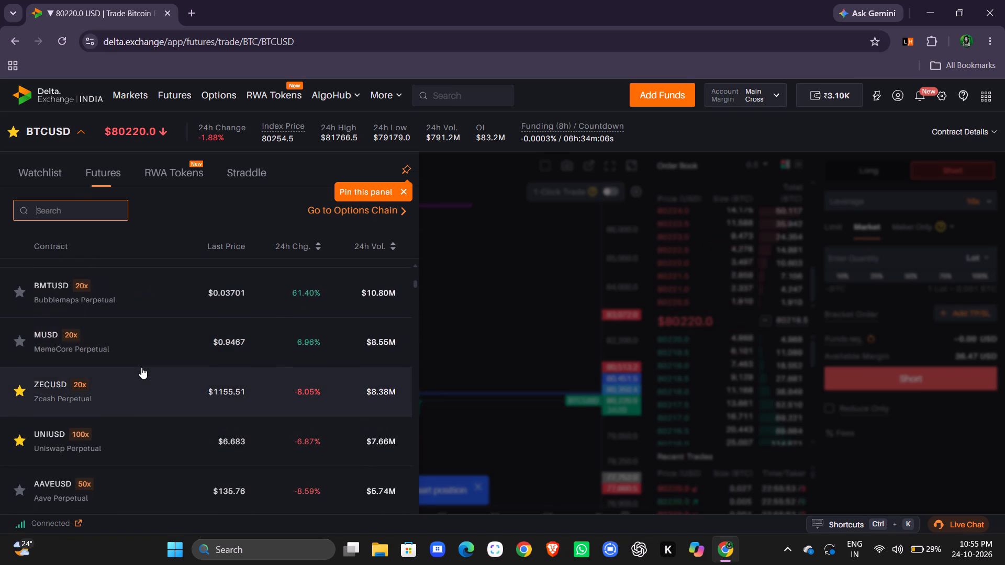
pyautogui.click(154, 398)
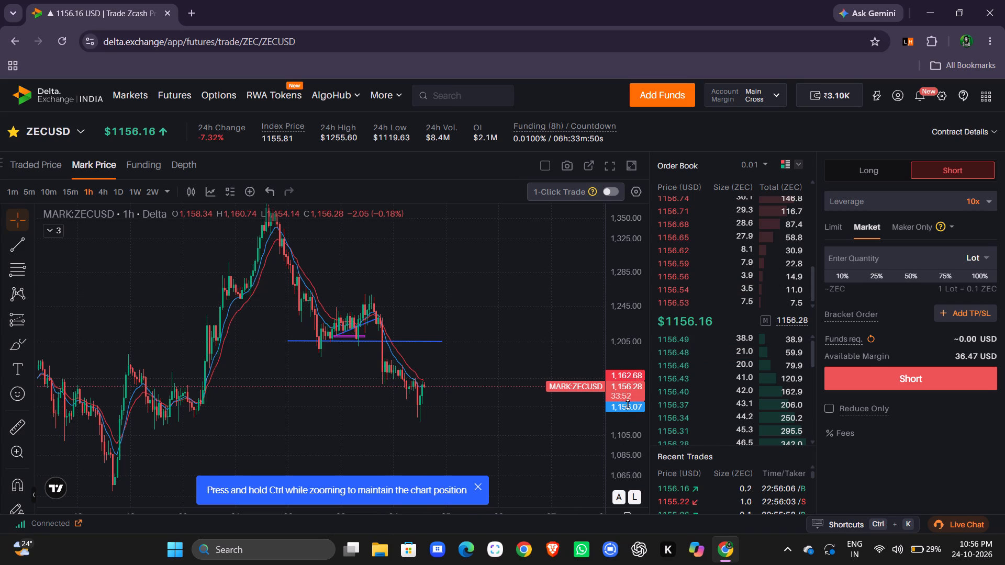
pyautogui.moveTo(623, 402); pyautogui.dragTo(627, 358)
pyautogui.moveTo(527, 368); pyautogui.dragTo(500, 343)
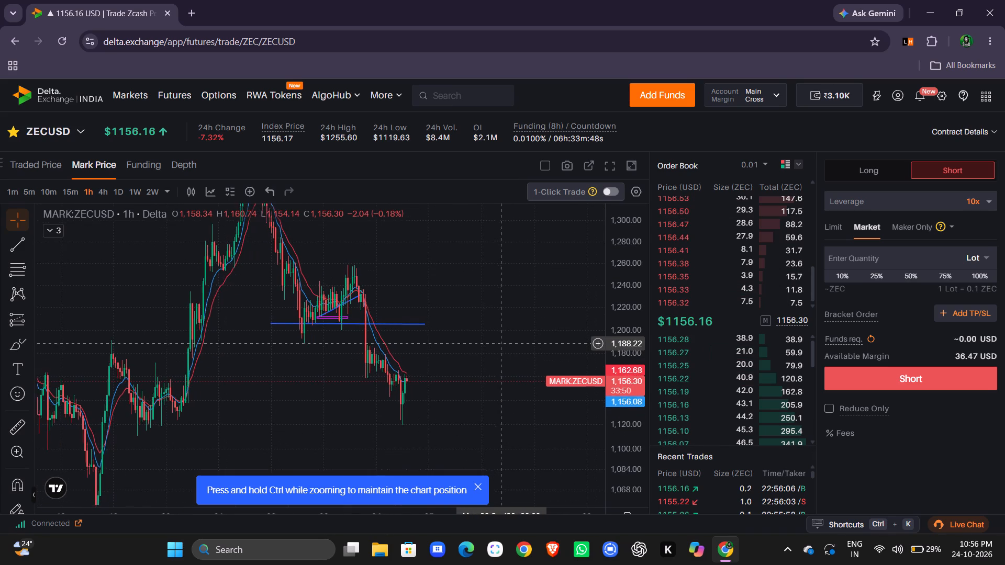
pyautogui.moveTo(500, 343); pyautogui.dragTo(493, 327)
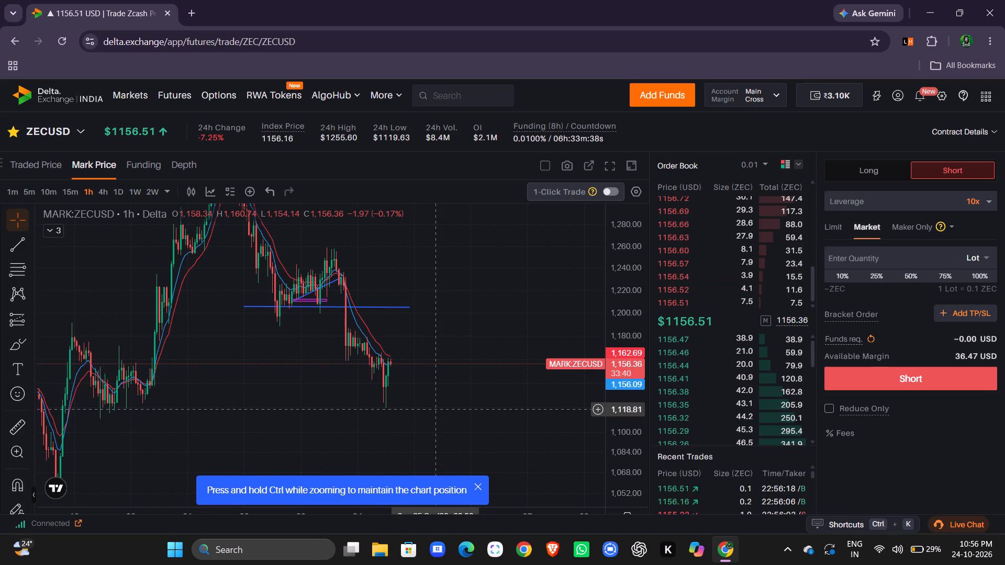
pyautogui.moveTo(455, 411); pyautogui.dragTo(482, 314)
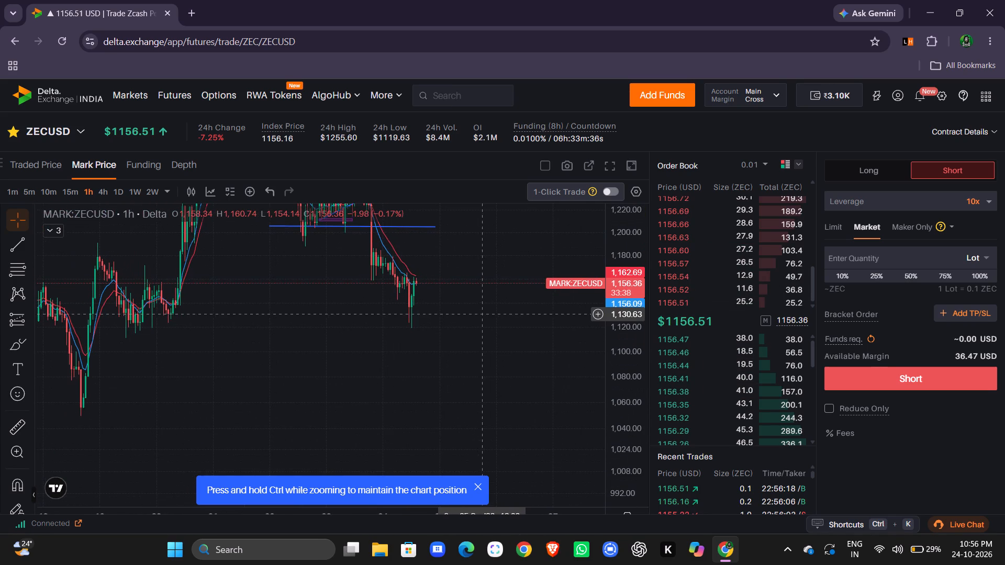
# Switch the ZECUSD chart to the 1D timeframe and examine its longer-term trend.
pyautogui.click(120, 191)
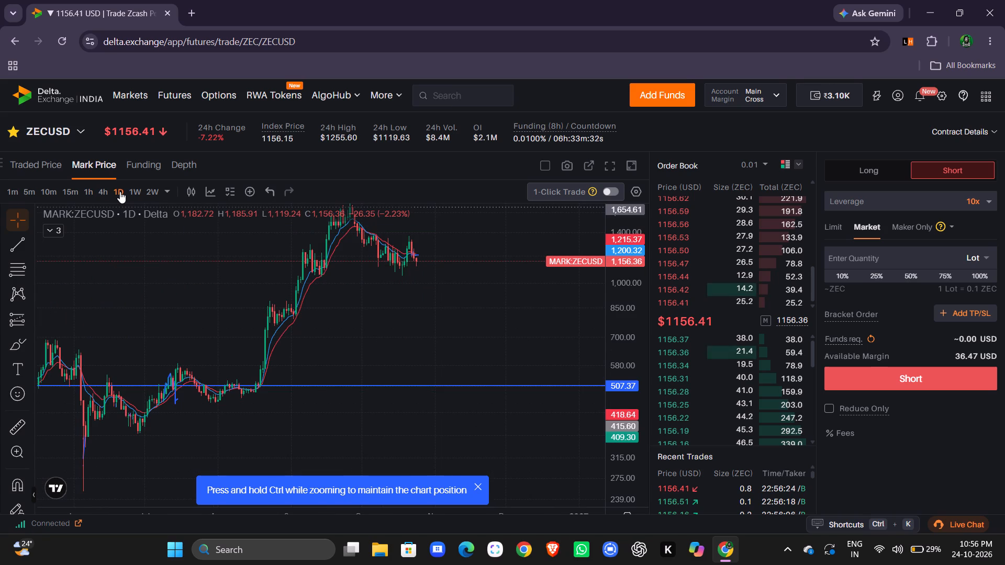
pyautogui.moveTo(418, 294); pyautogui.dragTo(417, 337)
pyautogui.moveTo(630, 221); pyautogui.dragTo(639, 279)
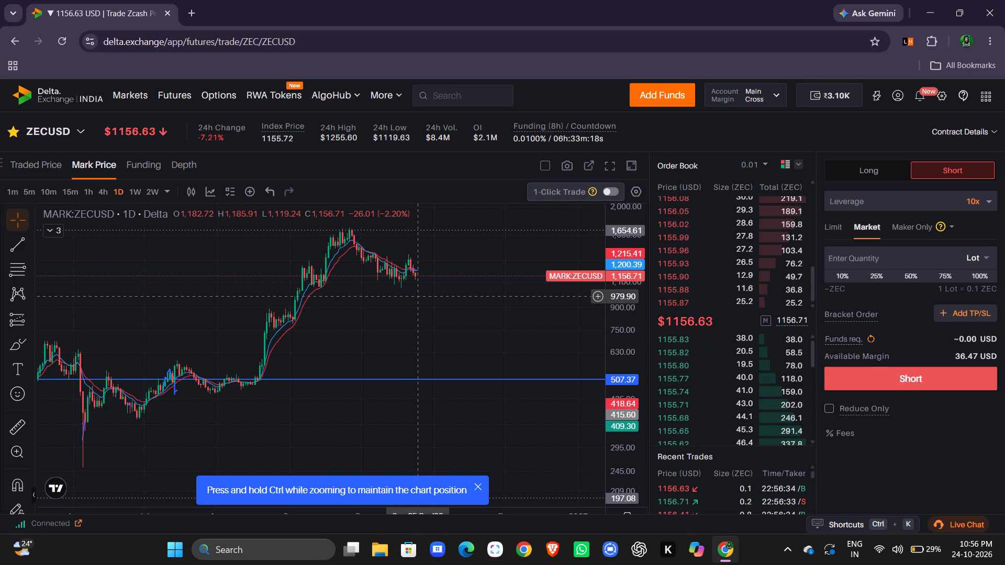
pyautogui.moveTo(613, 284); pyautogui.dragTo(622, 250)
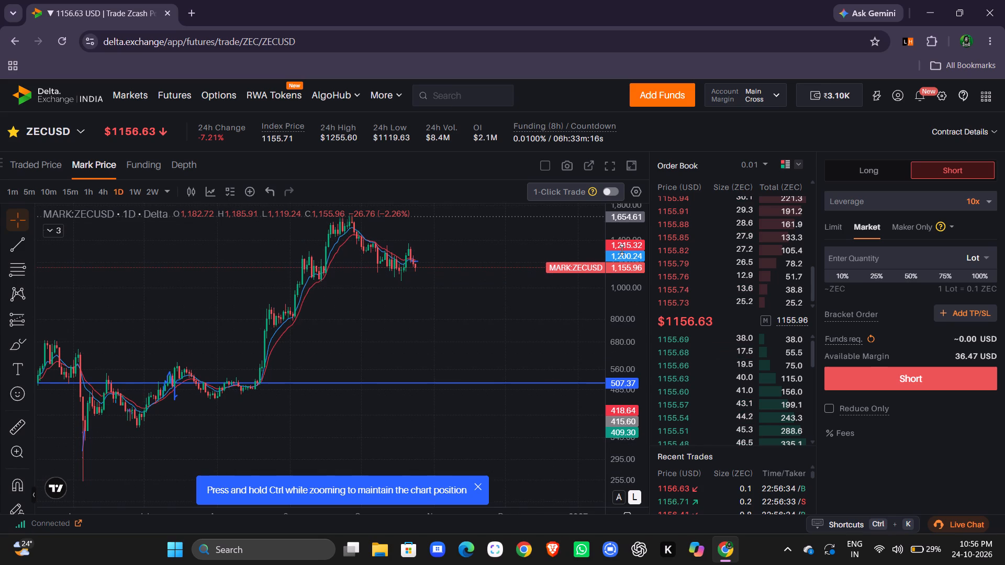
pyautogui.moveTo(622, 250); pyautogui.dragTo(622, 252)
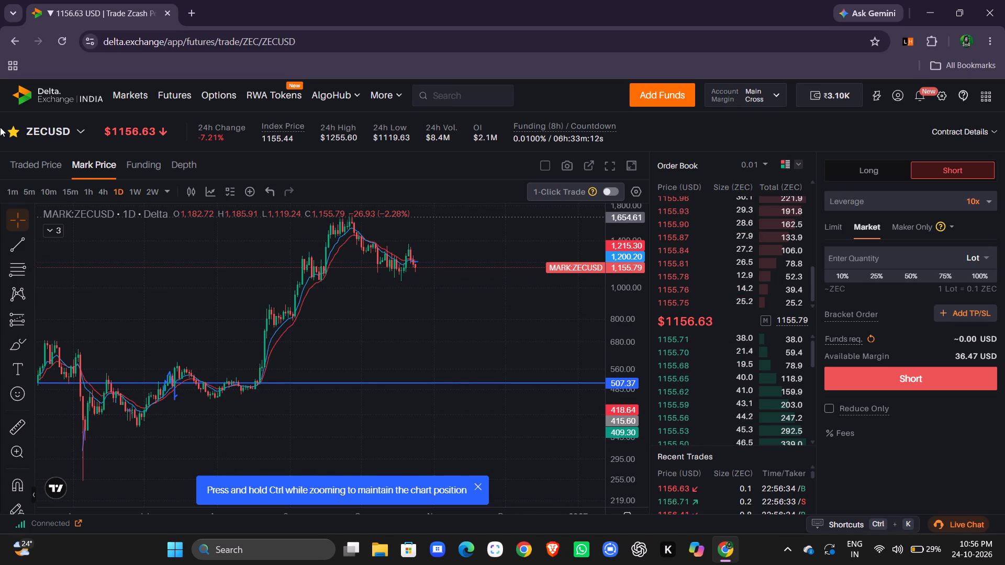
# Open the SOLUSD perpetual contract from the futures list to view its daily chart.
pyautogui.click(43, 134)
pyautogui.scroll(-2, 187, 359)
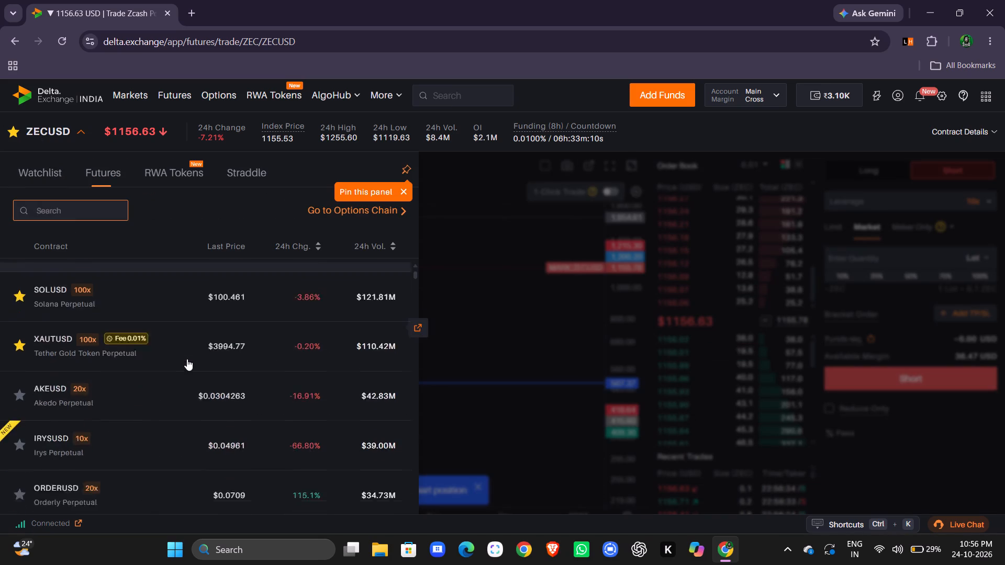
pyautogui.scroll(-1, 187, 359)
pyautogui.scroll(3, 187, 363)
pyautogui.click(166, 403)
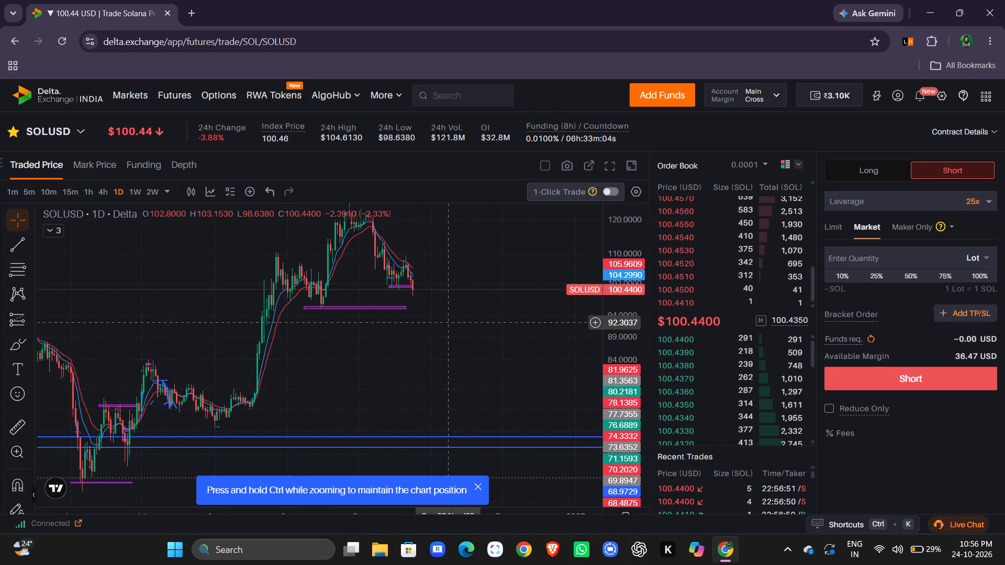
# Open the UNIUSD perpetual contract from the futures list to view its daily chart.
pyautogui.click(42, 133)
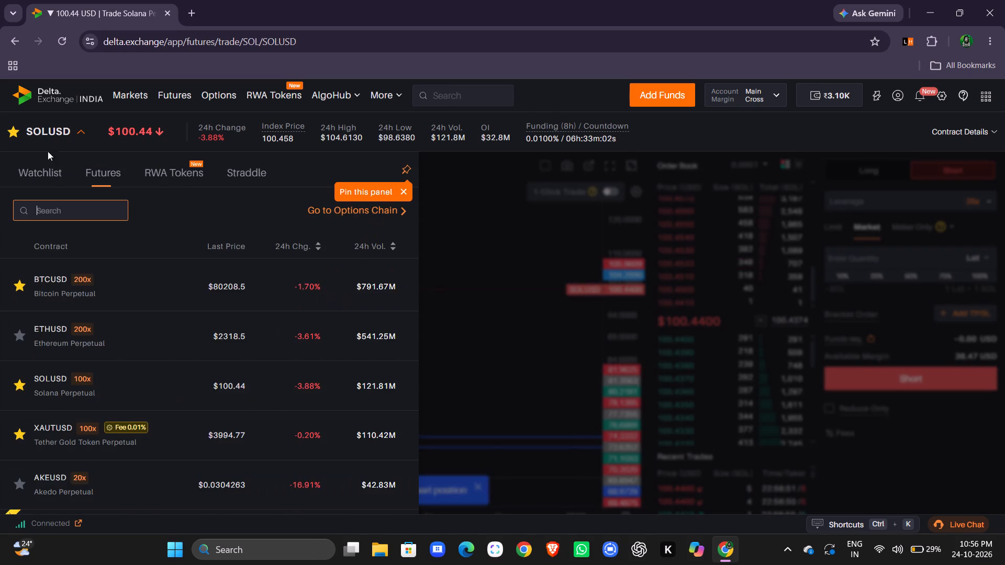
pyautogui.scroll(-6, 158, 386)
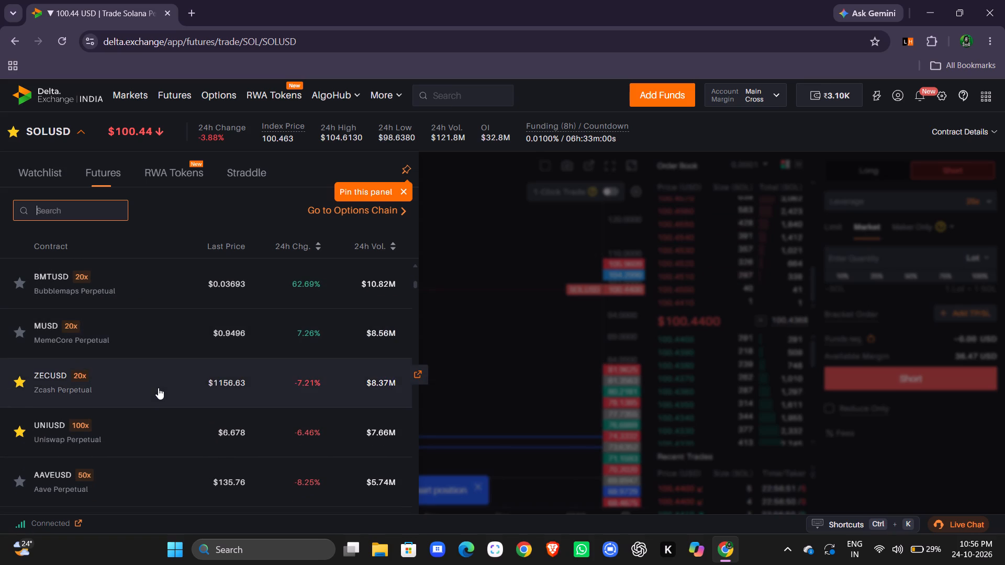
pyautogui.click(158, 434)
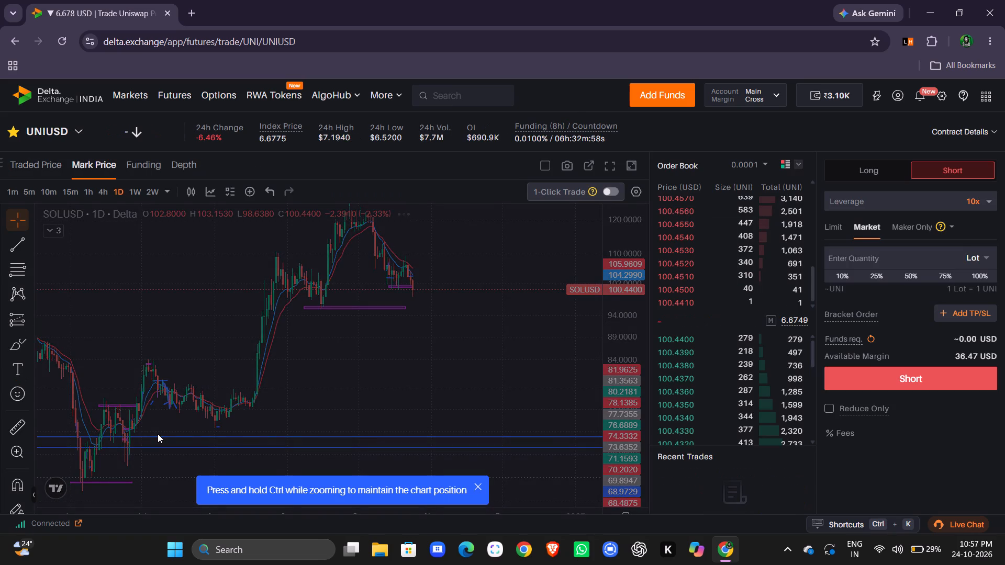
# Browse the futures contract list for another contract, comparing prices, 24-hour changes and volumes.
pyautogui.click(52, 147)
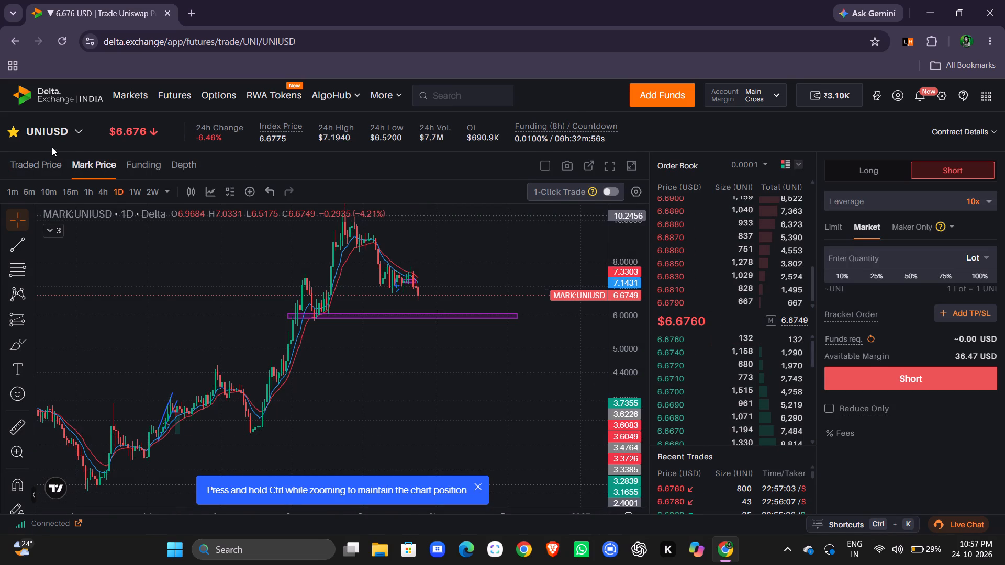
pyautogui.click(55, 137)
pyautogui.scroll(-5, 146, 442)
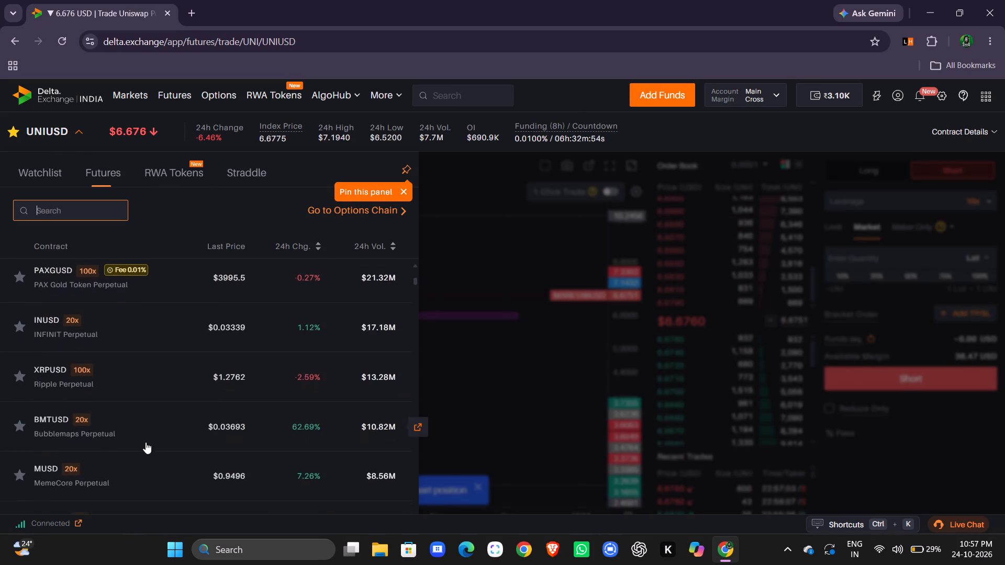
pyautogui.scroll(-6, 146, 442)
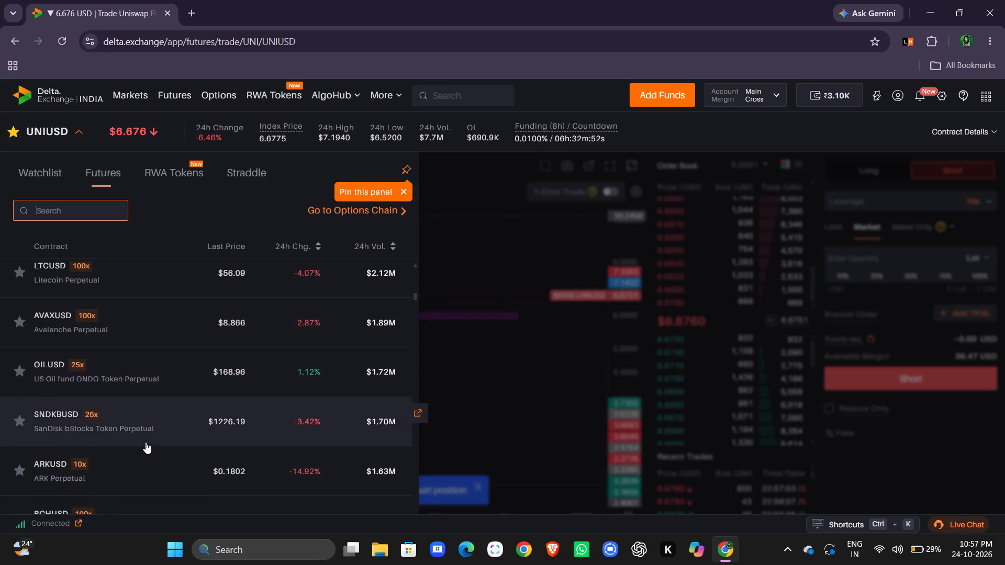
pyautogui.scroll(-5, 146, 442)
pyautogui.scroll(2, 146, 442)
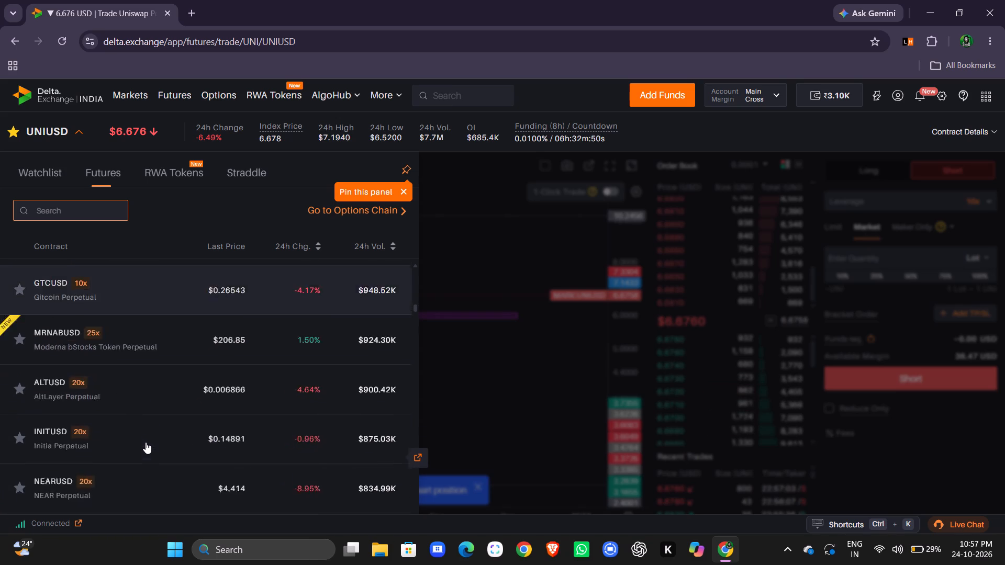
pyautogui.scroll(2, 146, 442)
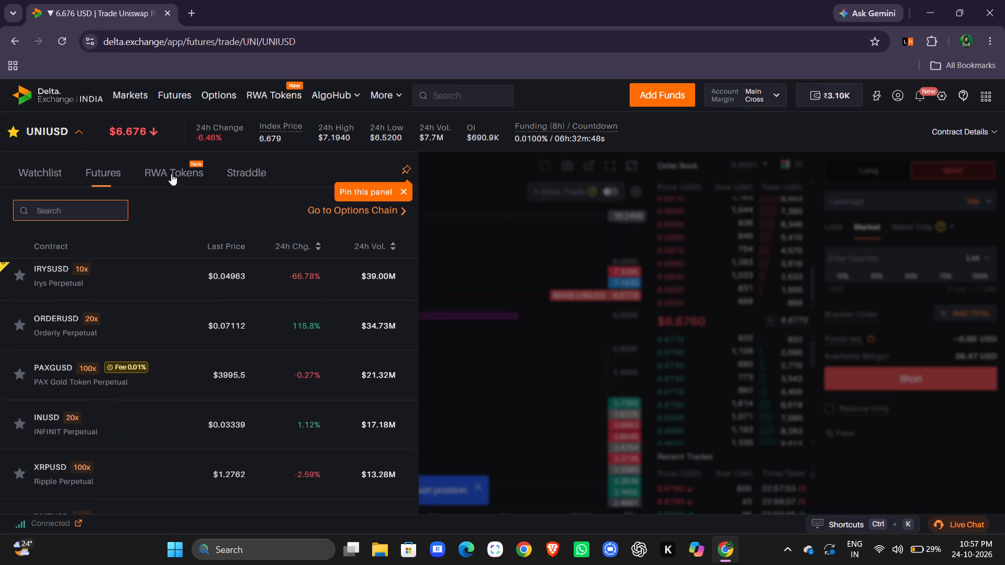
# Open the TSLAXUSD Tesla xStock perpetual contract from the RWA Tokens list to view its chart.
pyautogui.click(171, 174)
pyautogui.scroll(-1, 137, 480)
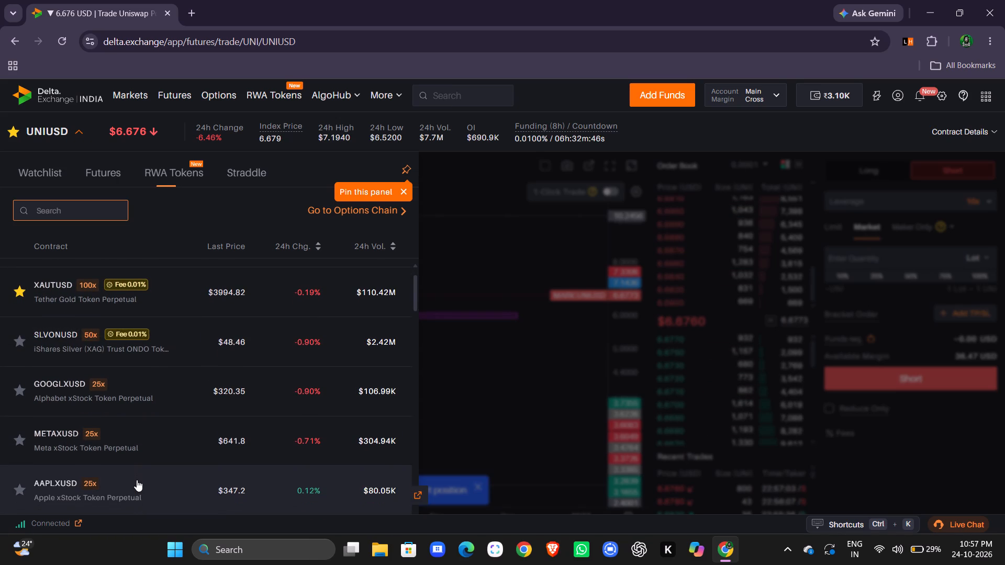
pyautogui.scroll(-1, 230, 402)
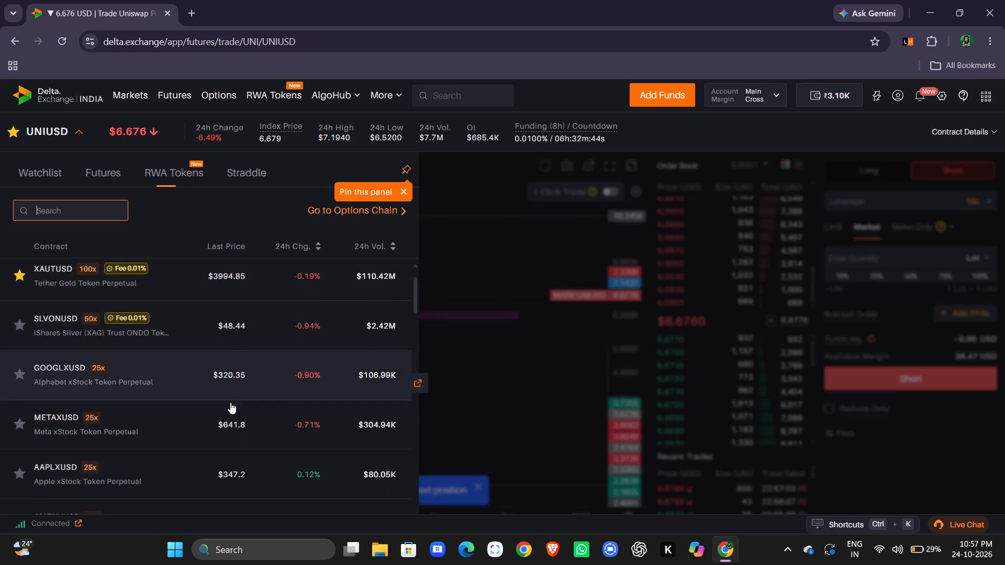
pyautogui.scroll(-1, 230, 402)
pyautogui.scroll(1, 230, 402)
pyautogui.scroll(-1, 237, 349)
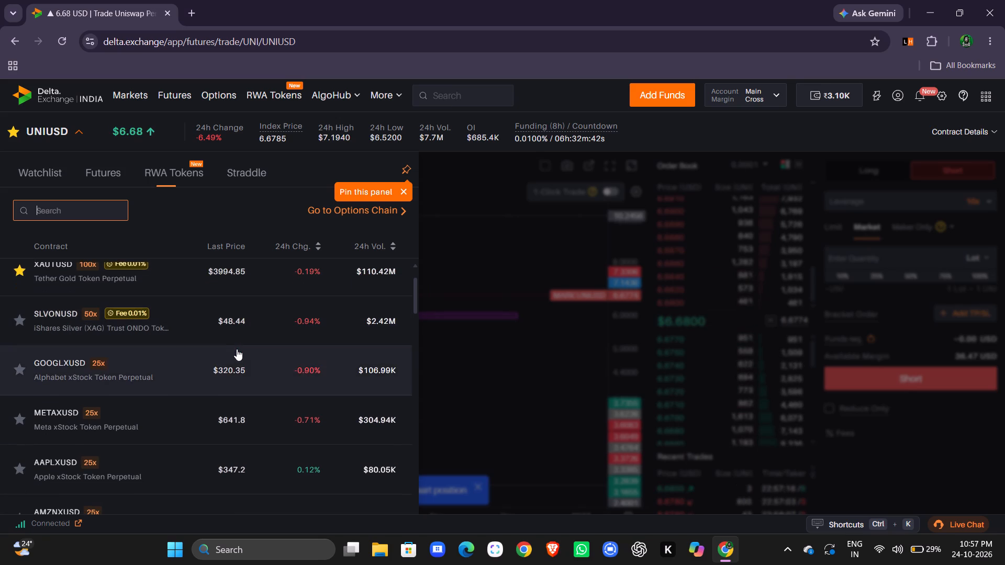
pyautogui.scroll(-2, 222, 367)
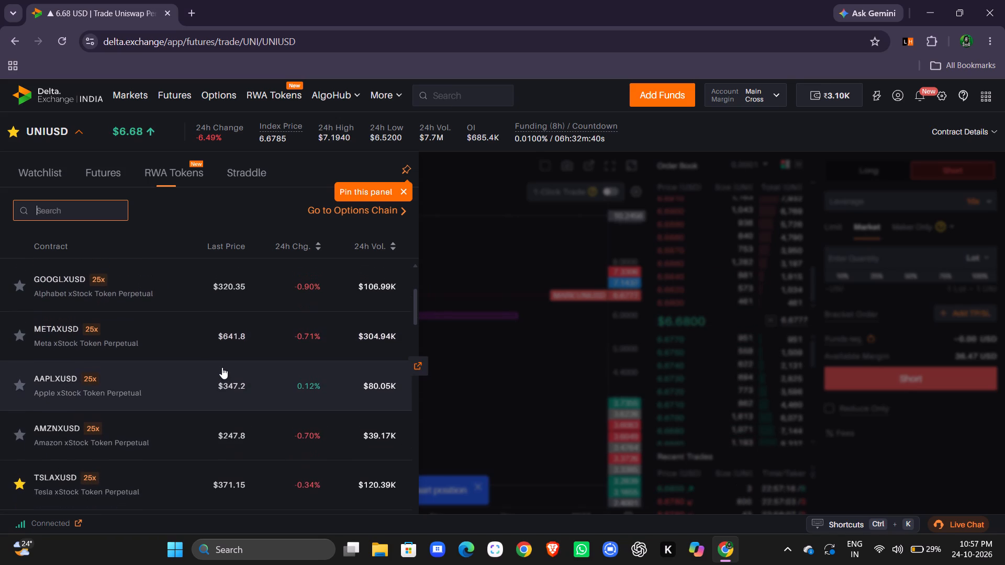
pyautogui.scroll(-2, 222, 367)
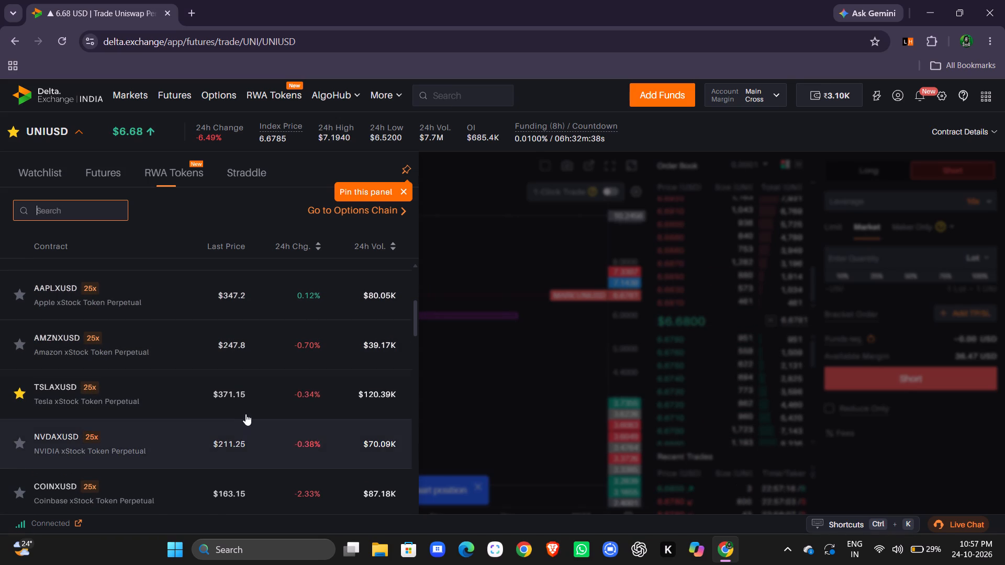
pyautogui.click(278, 390)
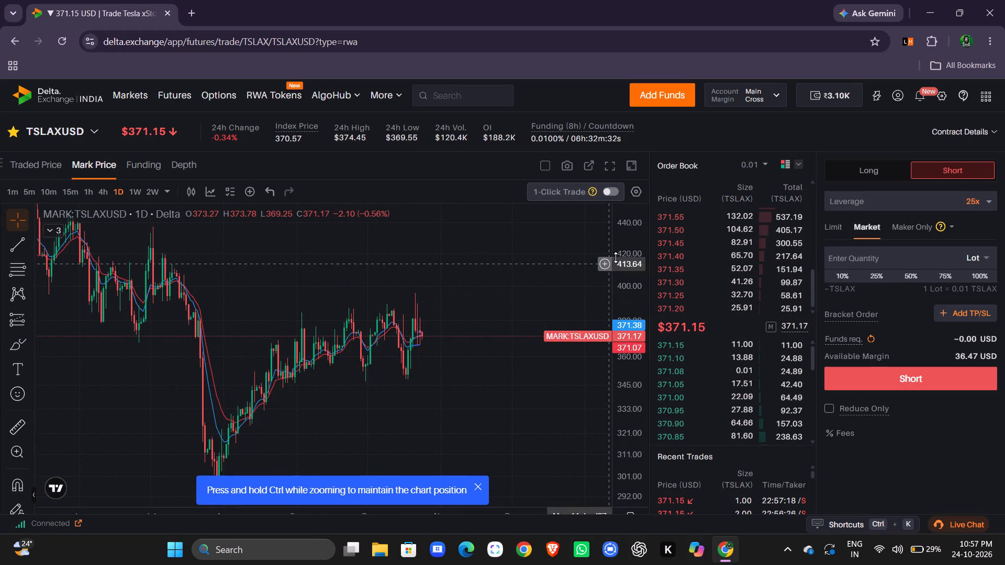
# Switch the TSLAXUSD mark price chart to the 1h timeframe and examine its recent price action.
pyautogui.click(624, 238)
pyautogui.moveTo(624, 238); pyautogui.dragTo(625, 248)
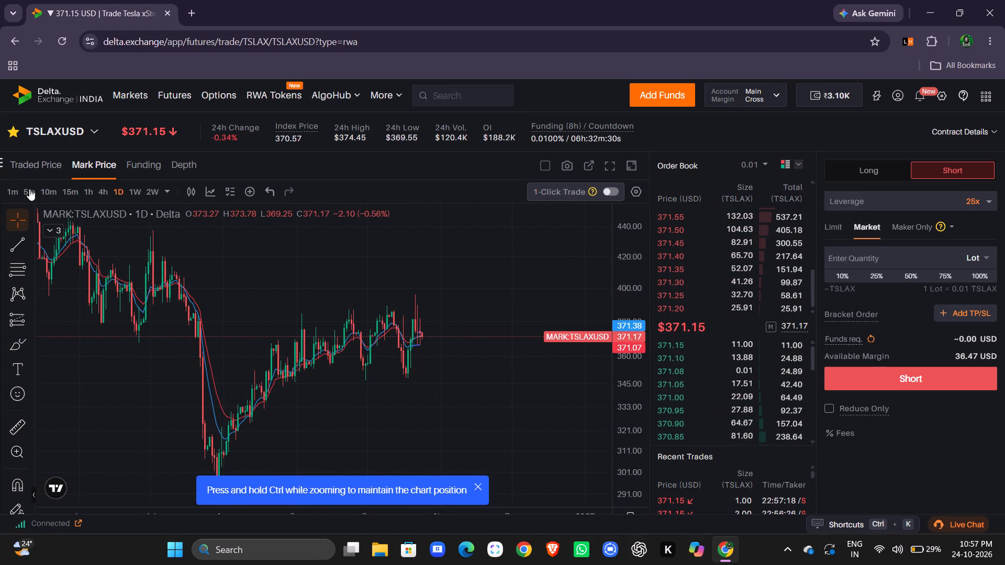
pyautogui.click(88, 196)
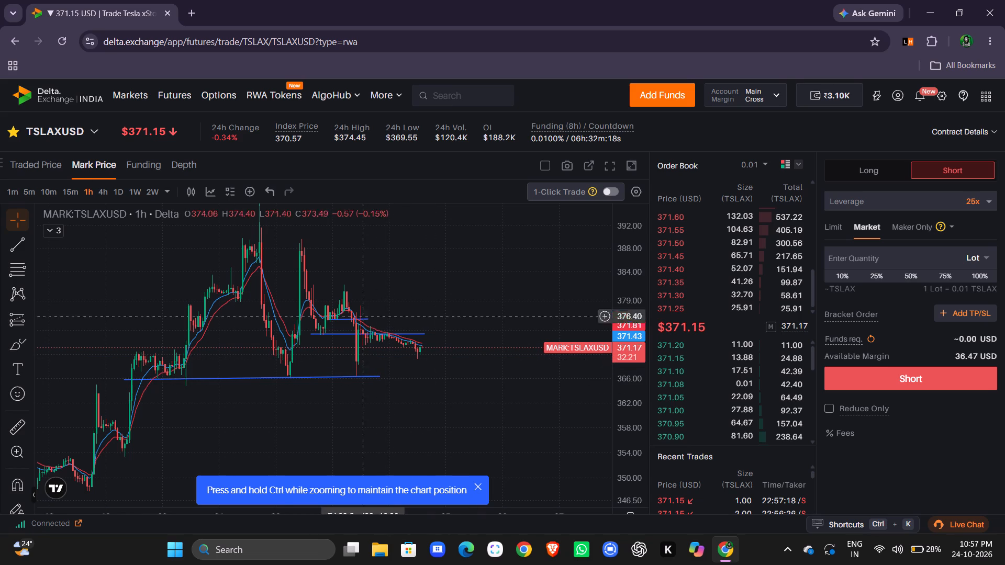
# Open the METAXUSD perpetual contract from the RWA Tokens list and examine its full hourly price range.
pyautogui.click(60, 126)
pyautogui.scroll(-1, 80, 381)
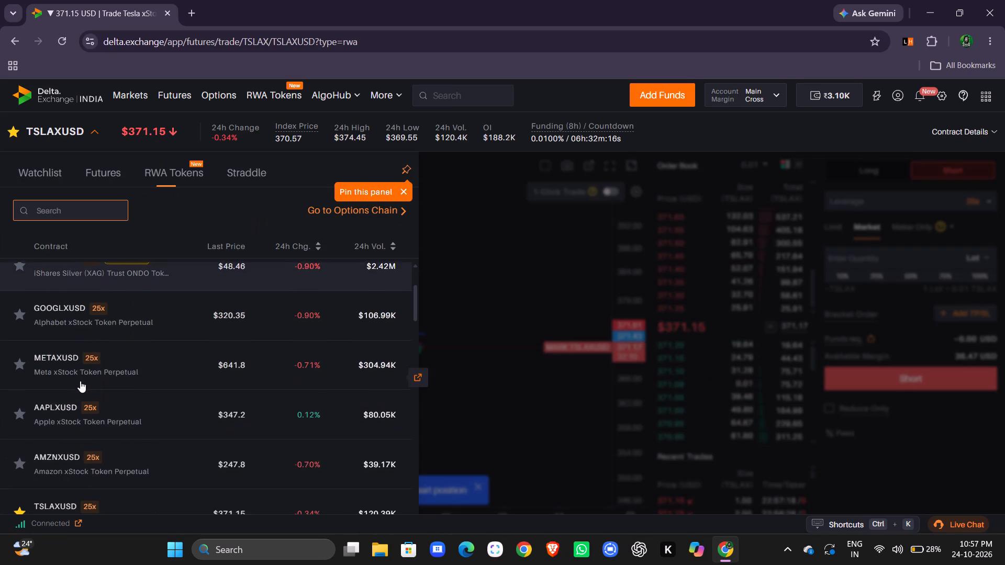
pyautogui.scroll(-1, 80, 381)
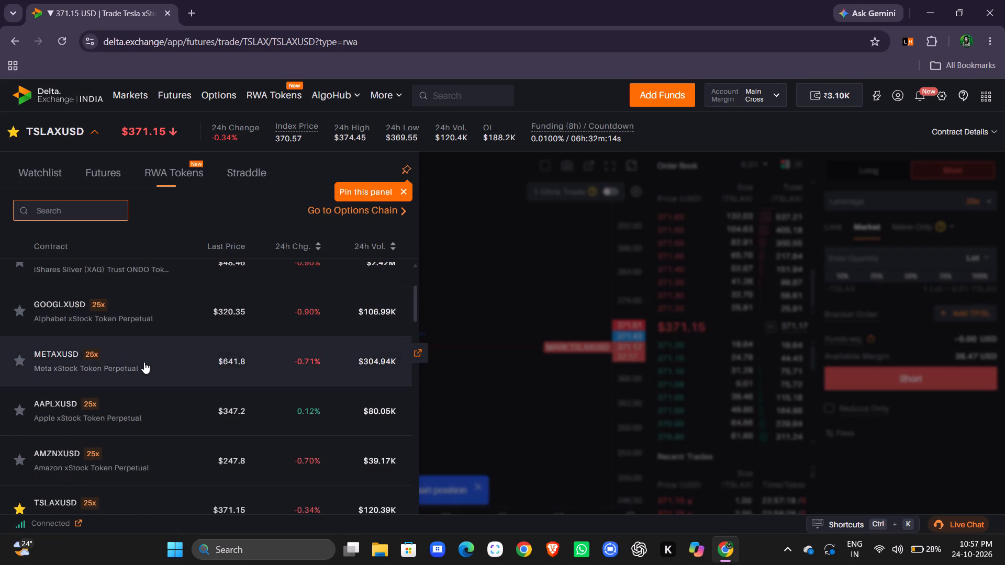
pyautogui.click(144, 362)
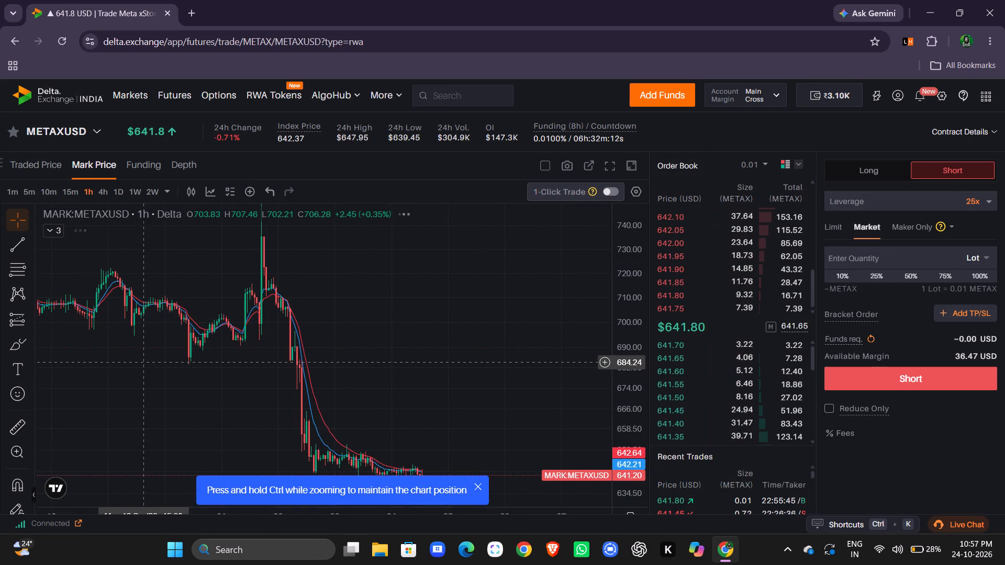
pyautogui.moveTo(623, 246); pyautogui.dragTo(623, 363)
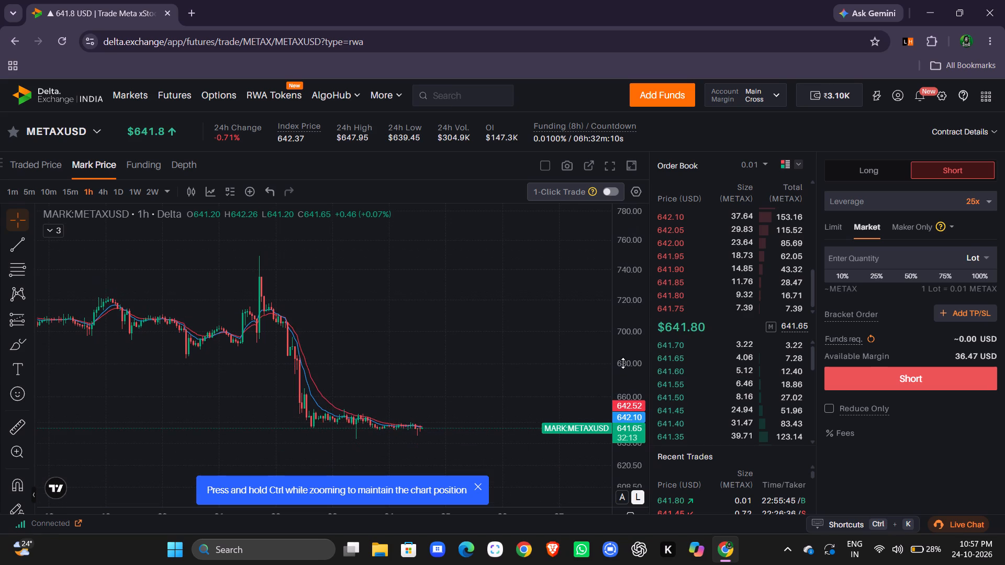
# Open the NVDAXUSD perpetual contract from the RWA Tokens list to view its hourly chart.
pyautogui.click(68, 119)
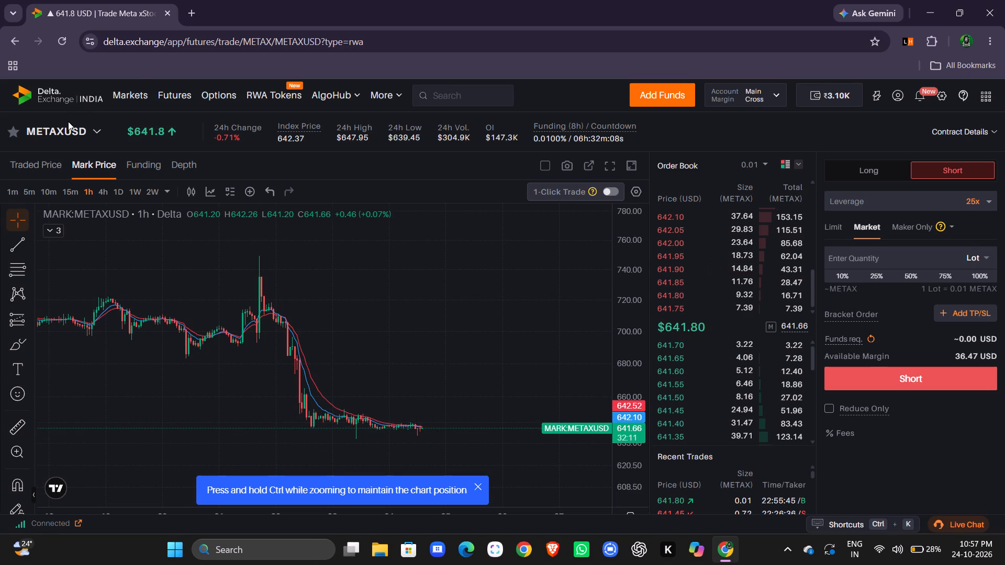
pyautogui.click(70, 124)
pyautogui.scroll(-2, 121, 342)
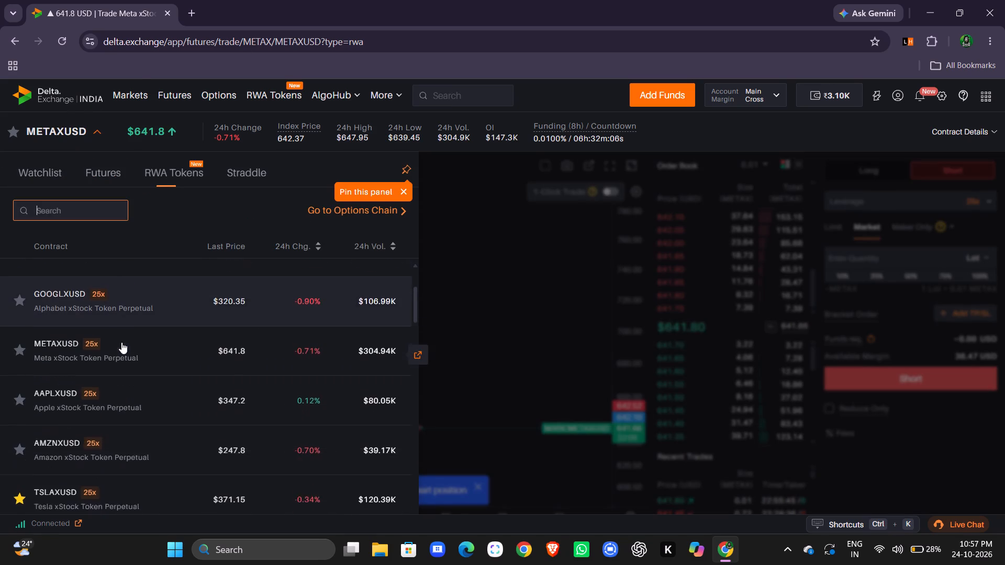
pyautogui.scroll(-1, 121, 342)
pyautogui.scroll(-1, 106, 479)
pyautogui.scroll(-1, 162, 420)
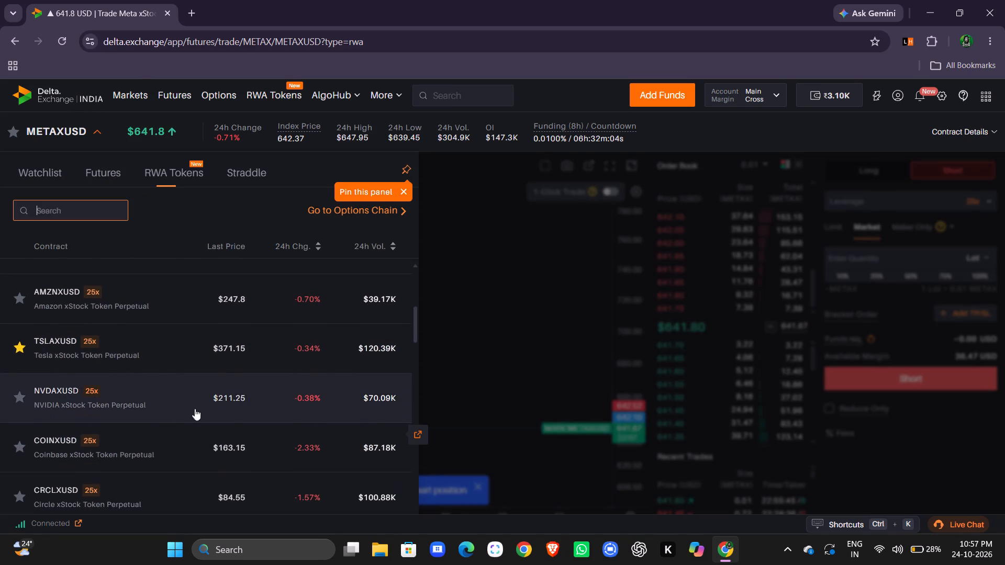
pyautogui.click(222, 390)
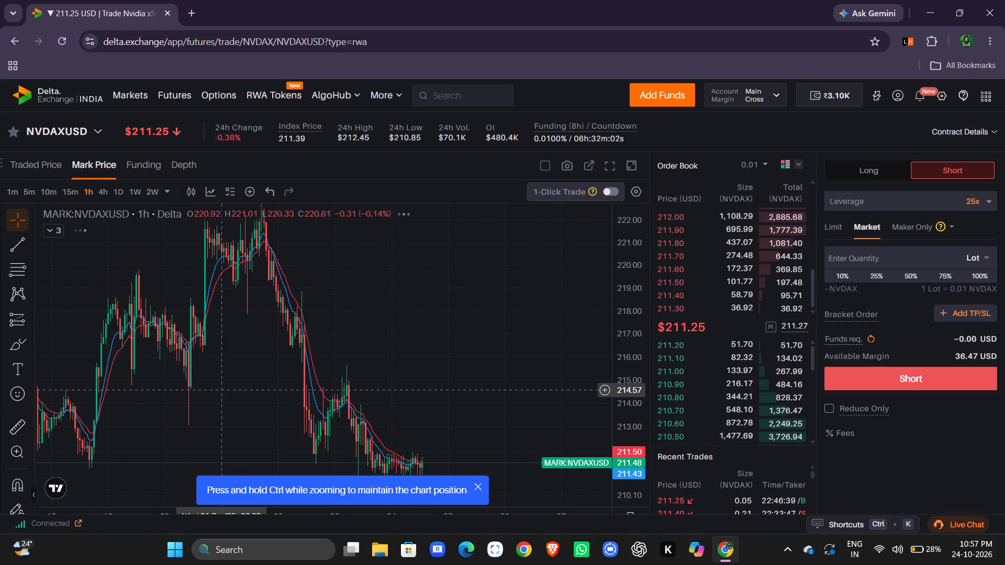
# Browse the full RWA Tokens list for another contract, comparing last prices, 24-hour changes and volumes.
pyautogui.click(48, 133)
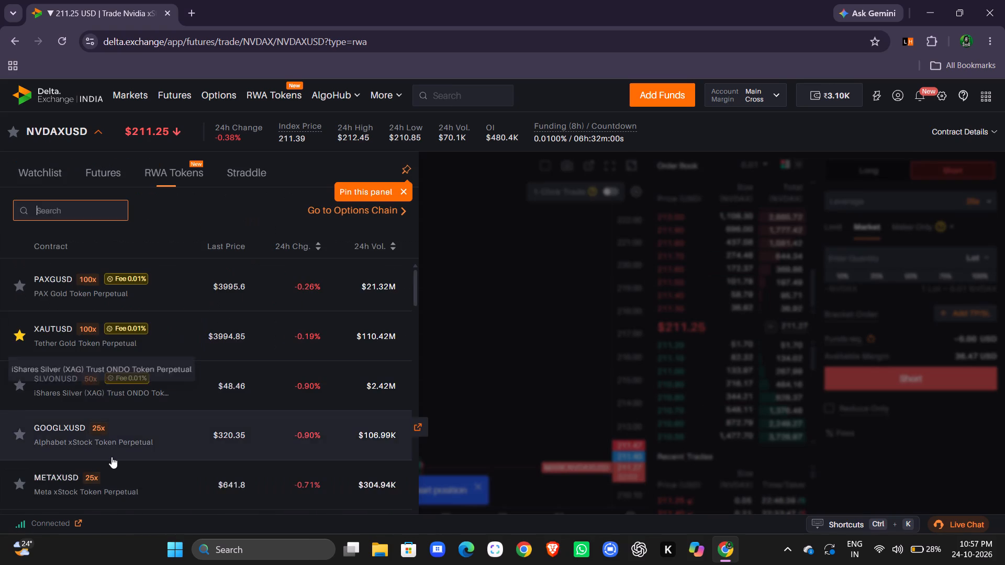
pyautogui.scroll(-7, 111, 457)
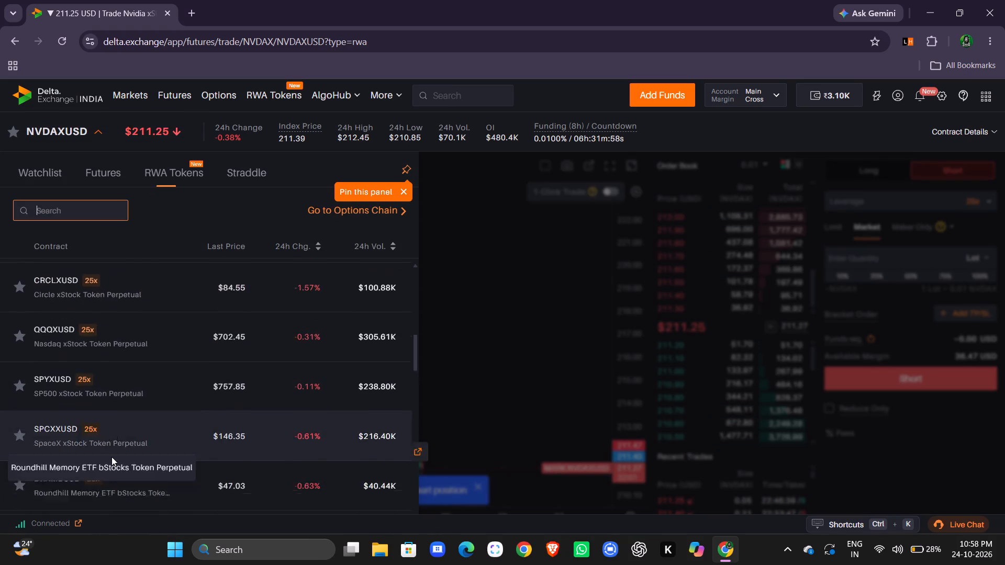
pyautogui.scroll(-2, 111, 457)
pyautogui.scroll(-1, 196, 345)
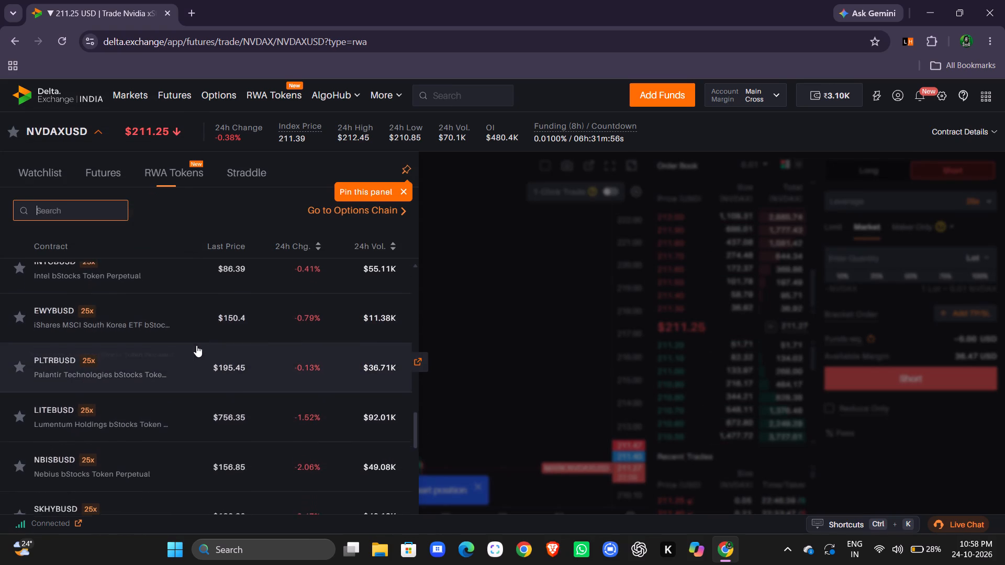
pyautogui.scroll(-1, 196, 345)
pyautogui.scroll(-3, 203, 464)
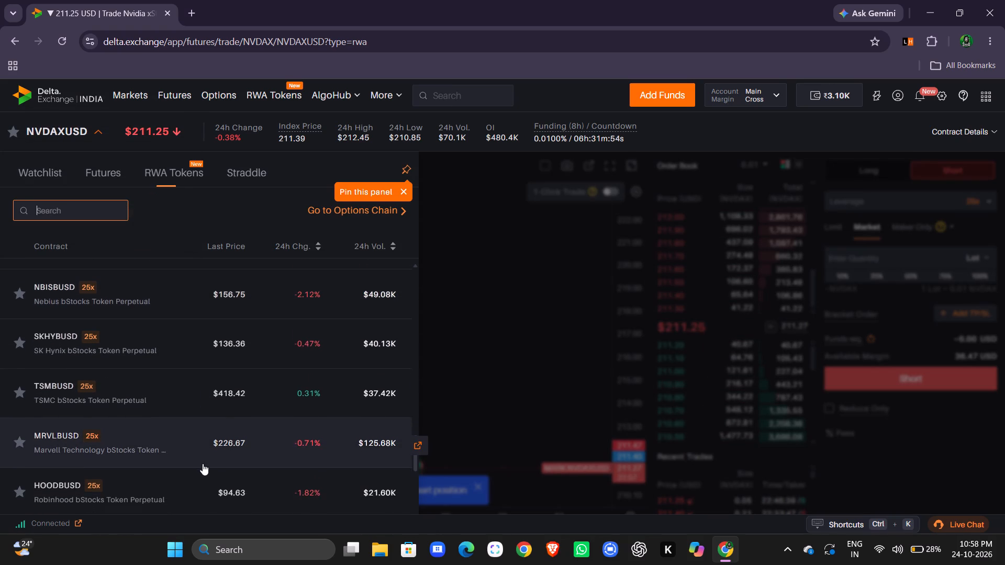
pyautogui.scroll(-1, 203, 464)
pyautogui.scroll(14, 203, 464)
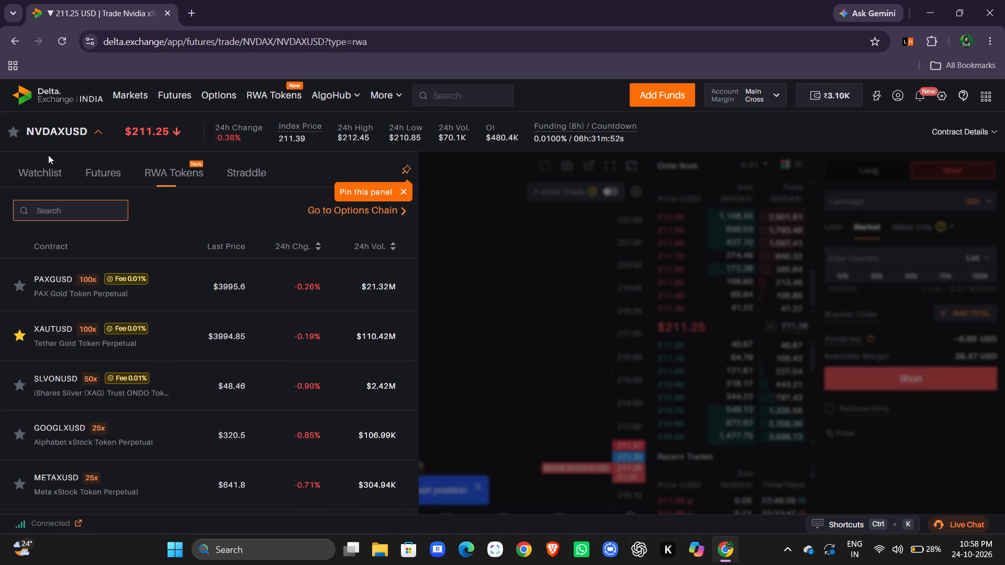
# Open the BTCUSD perpetual contract from the Watchlist to view its chart.
pyautogui.click(48, 166)
pyautogui.click(44, 175)
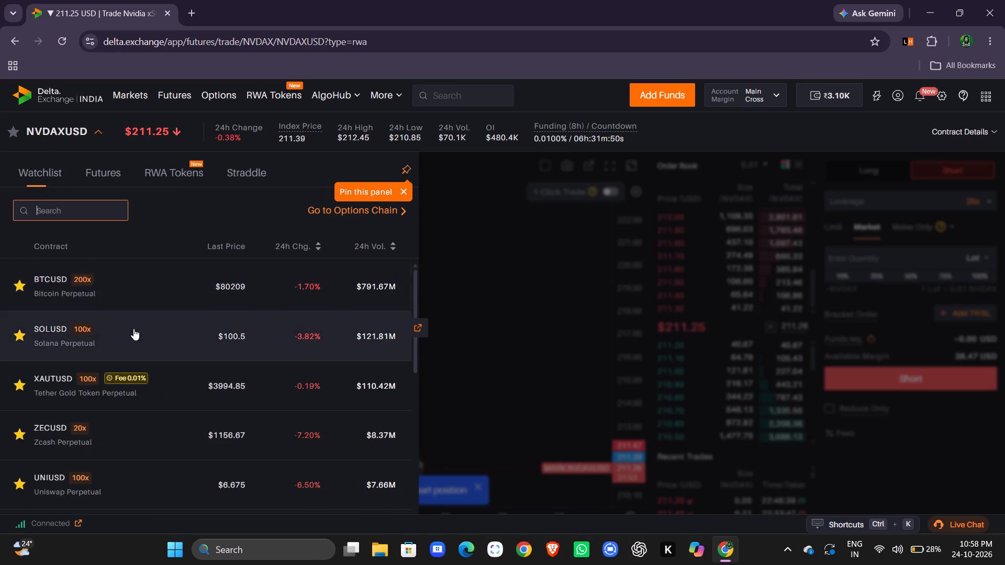
pyautogui.click(210, 284)
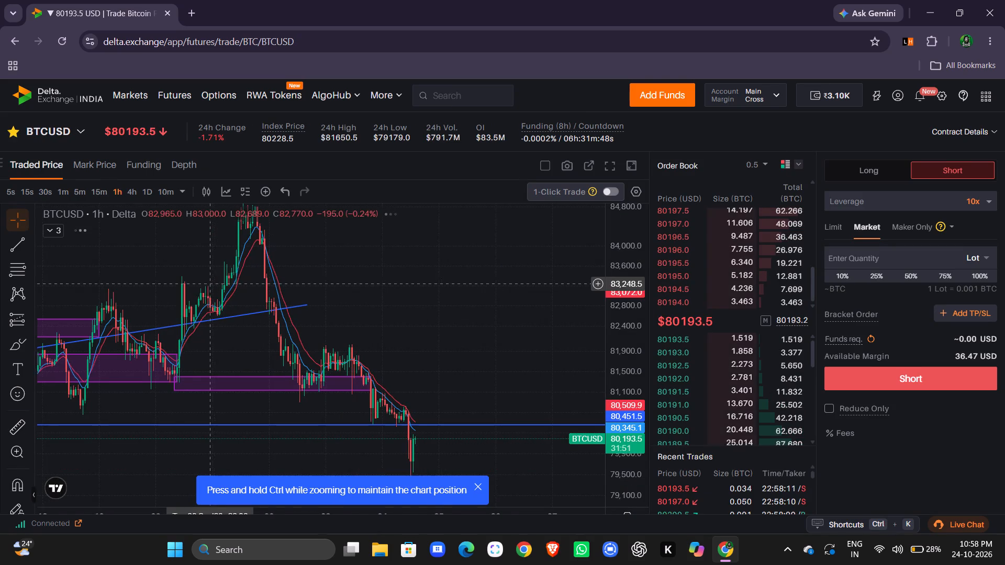
# Switch the BTCUSD chart to the 1D timeframe and examine its price action against the drawn zones and horizontal levels.
pyautogui.click(146, 190)
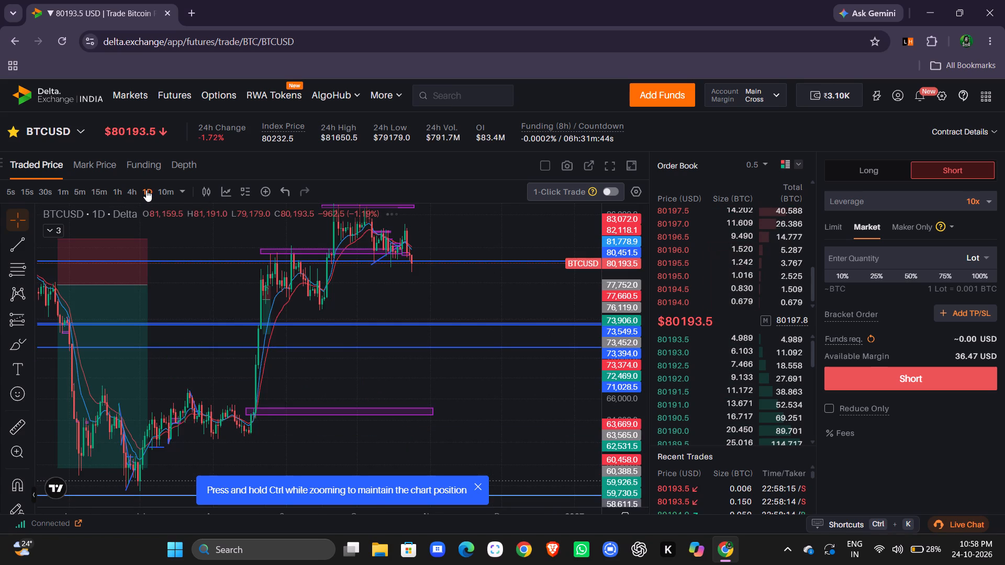
pyautogui.moveTo(634, 225); pyautogui.dragTo(630, 258)
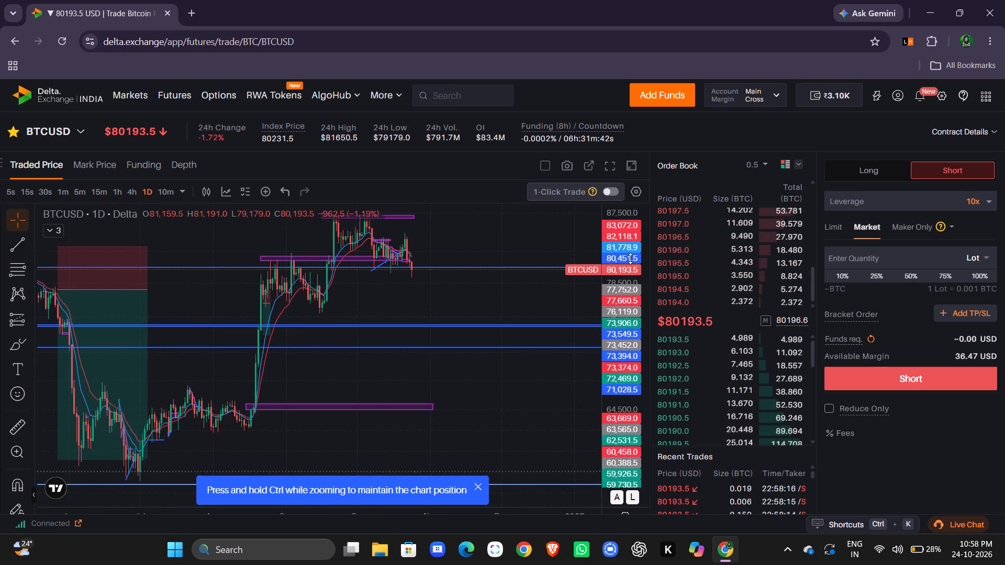
pyautogui.moveTo(630, 258); pyautogui.dragTo(630, 259)
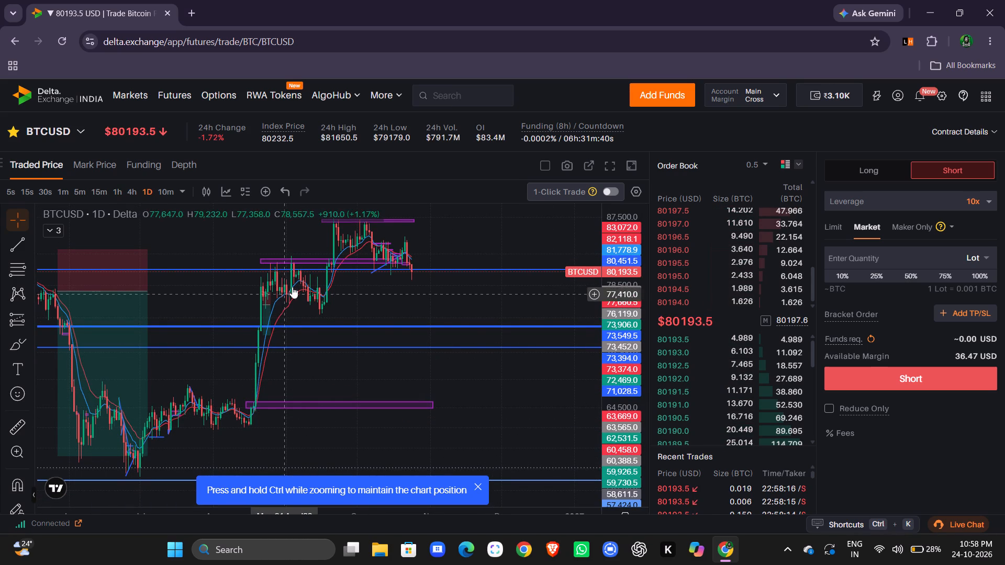
pyautogui.moveTo(616, 278); pyautogui.dragTo(632, 212)
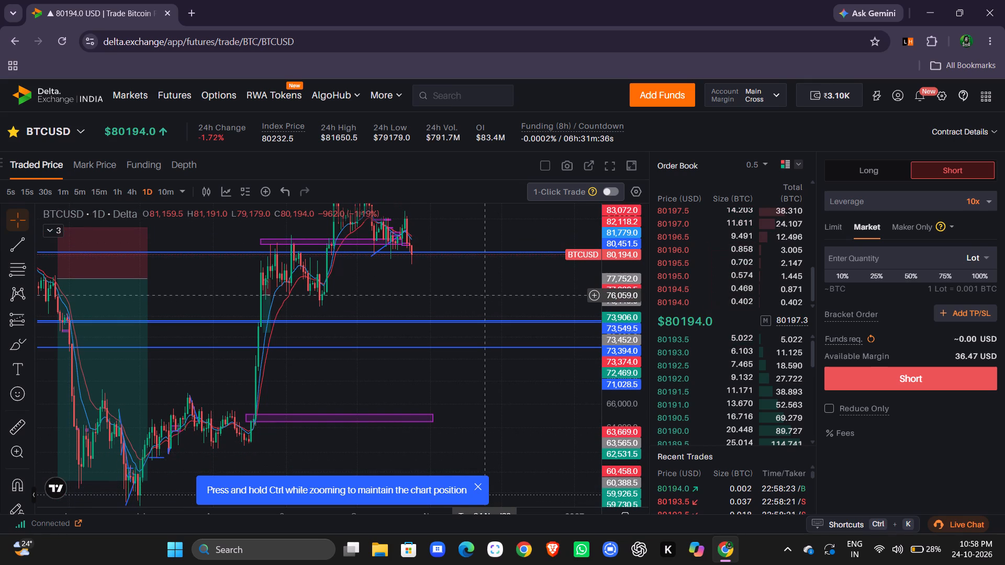
pyautogui.moveTo(484, 296); pyautogui.dragTo(483, 357)
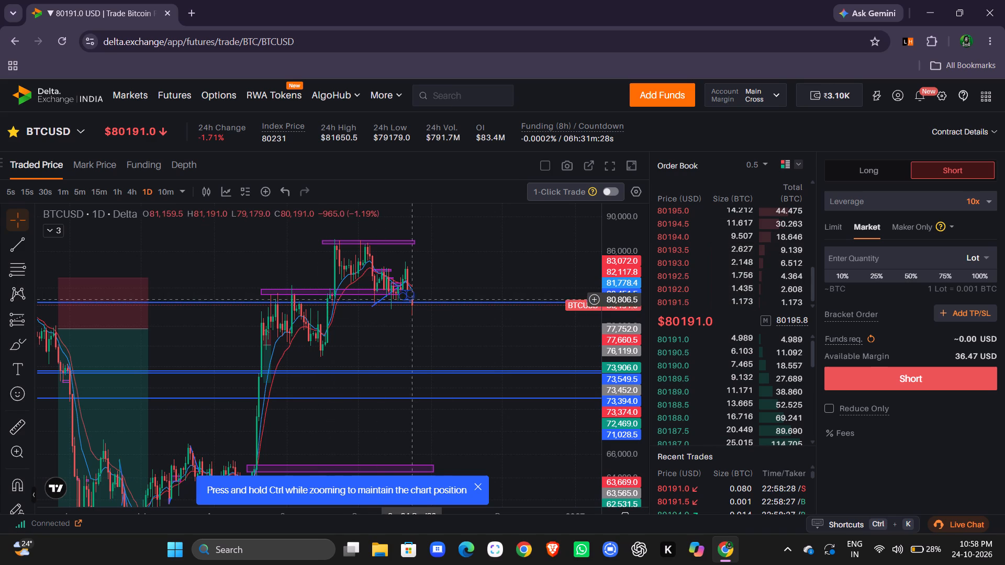
pyautogui.moveTo(616, 245); pyautogui.dragTo(619, 227)
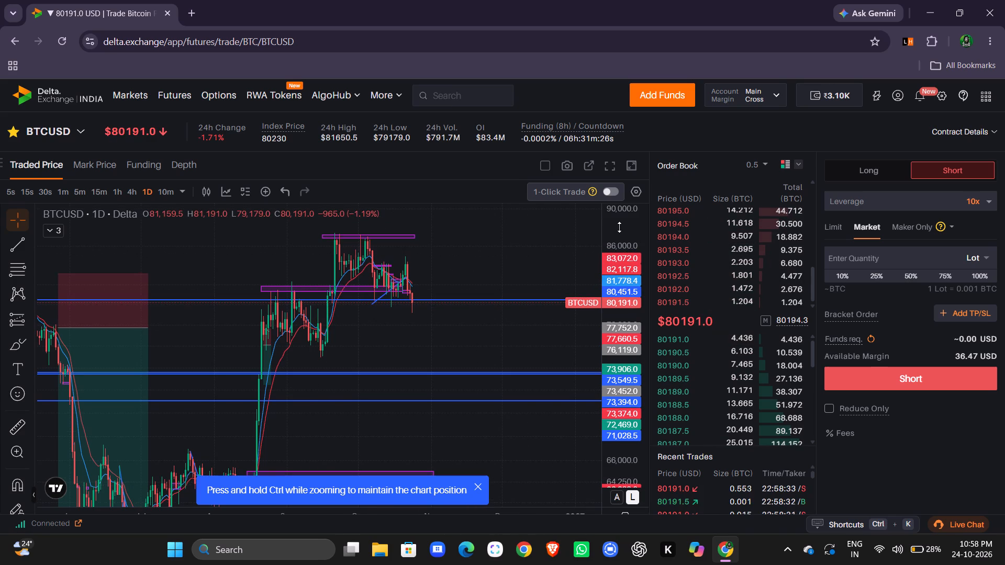
pyautogui.moveTo(619, 227); pyautogui.dragTo(618, 231)
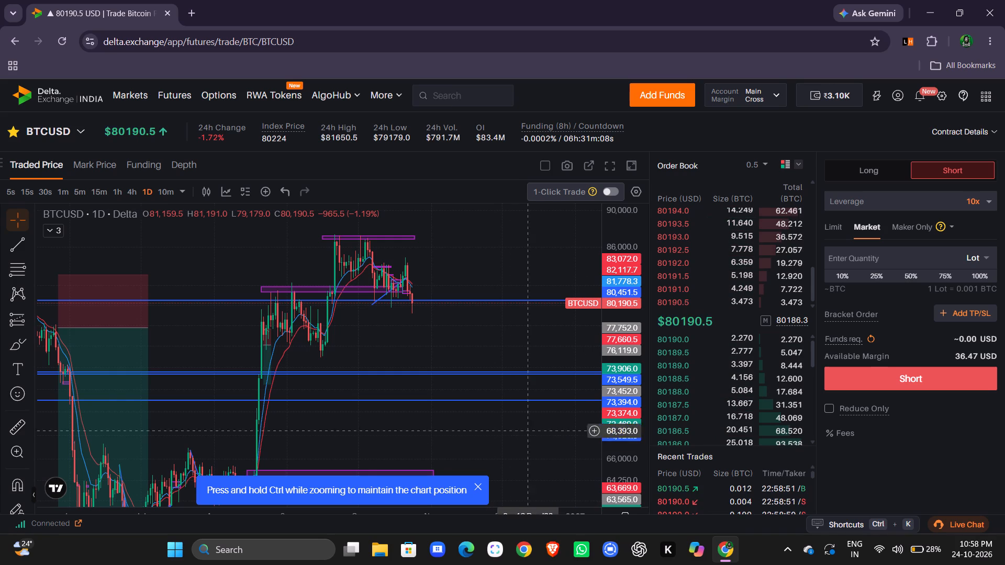
pyautogui.moveTo(620, 287); pyautogui.dragTo(635, 236)
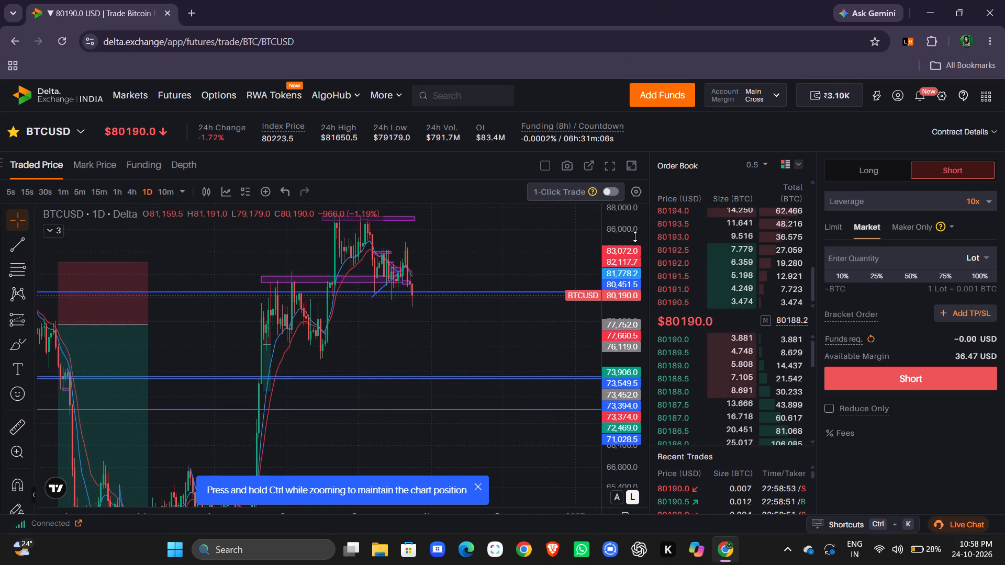
# Switch the BTCUSD chart to the 1h timeframe and examine the latest candles around the blue horizontal line.
pyautogui.click(115, 196)
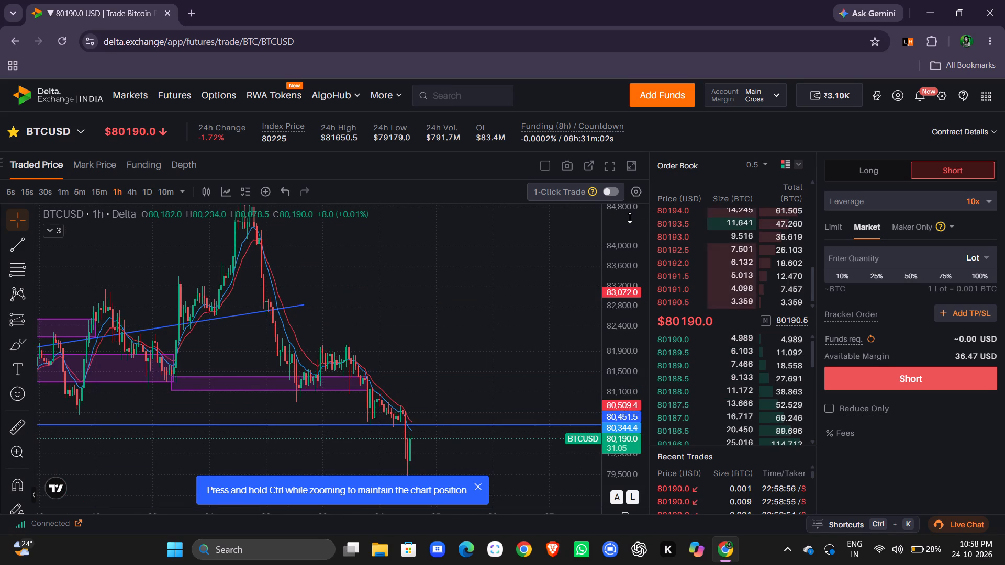
pyautogui.moveTo(630, 218); pyautogui.dragTo(633, 243)
pyautogui.moveTo(513, 306); pyautogui.dragTo(526, 202)
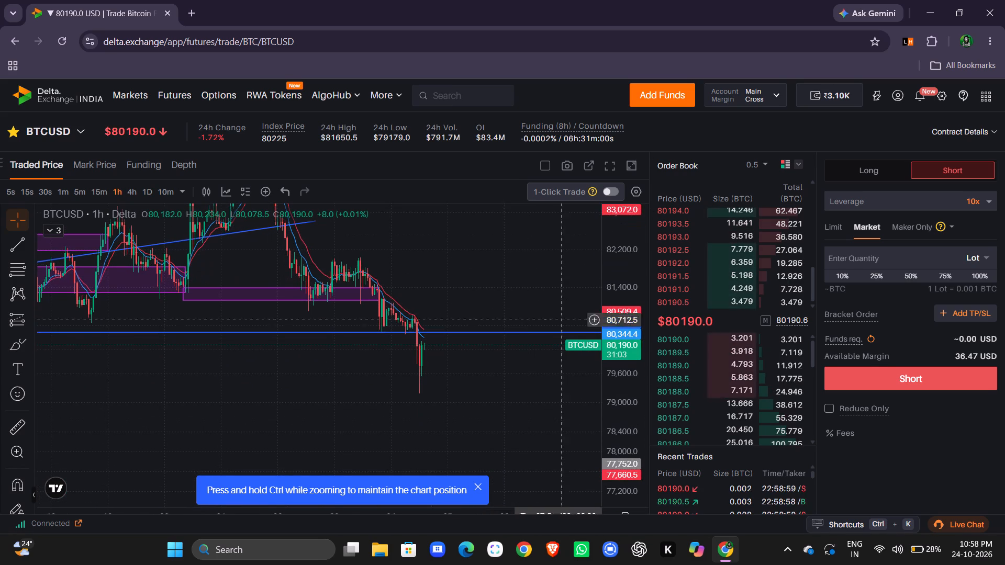
pyautogui.moveTo(349, 392); pyautogui.dragTo(566, 417)
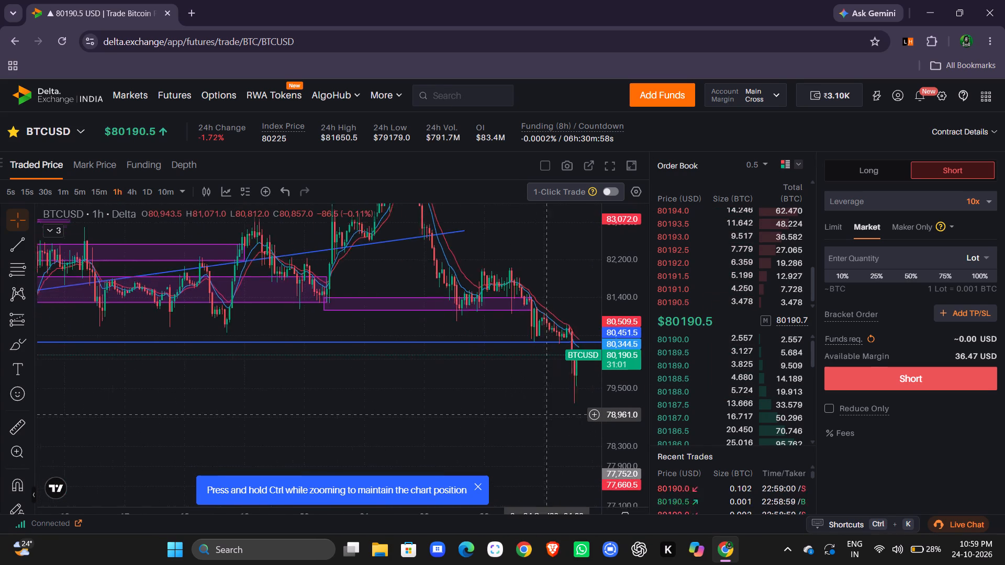
pyautogui.moveTo(566, 417); pyautogui.dragTo(496, 380)
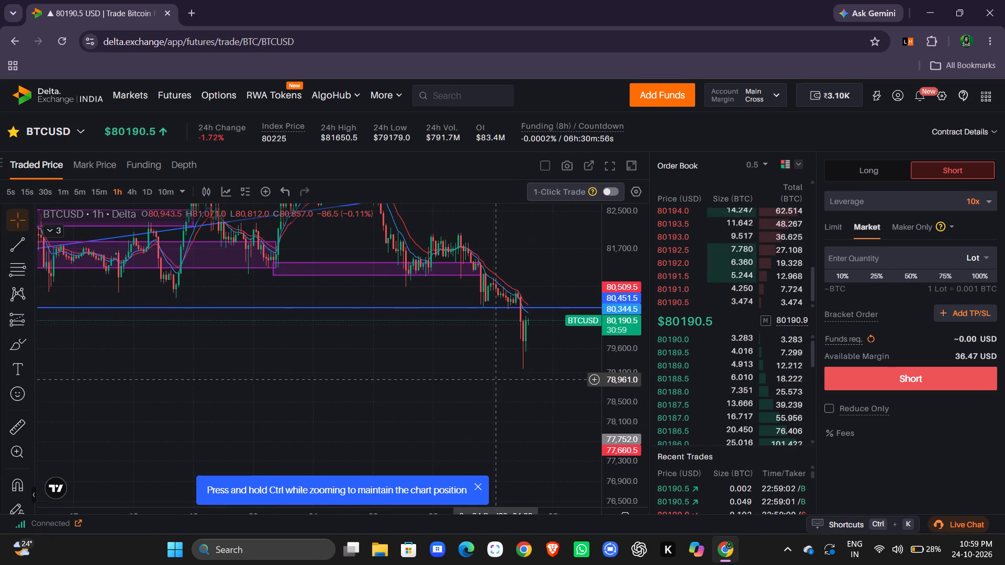
# Examine the BTCUSD 1h candles against the purple zones, the trendline and the blue horizontal line across recent and earlier sessions.
pyautogui.moveTo(620, 244); pyautogui.dragTo(622, 279)
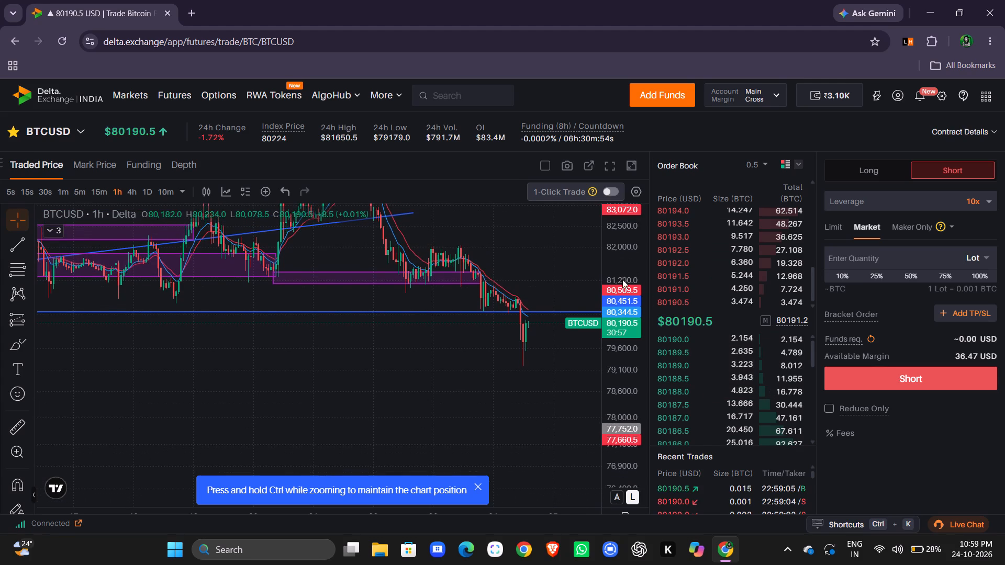
pyautogui.moveTo(475, 360); pyautogui.dragTo(513, 564)
pyautogui.moveTo(529, 399); pyautogui.dragTo(844, 550)
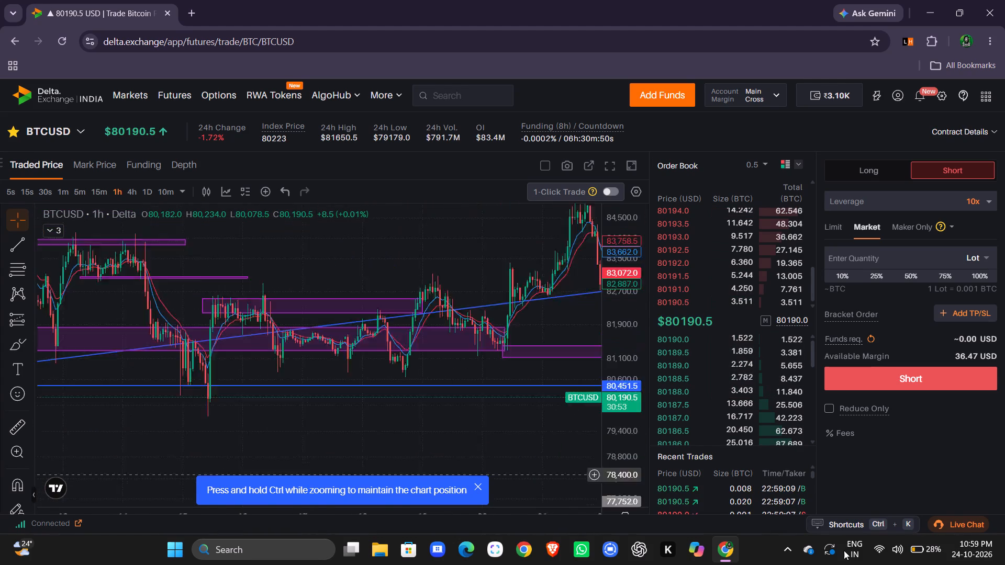
pyautogui.moveTo(844, 550); pyautogui.dragTo(587, 365)
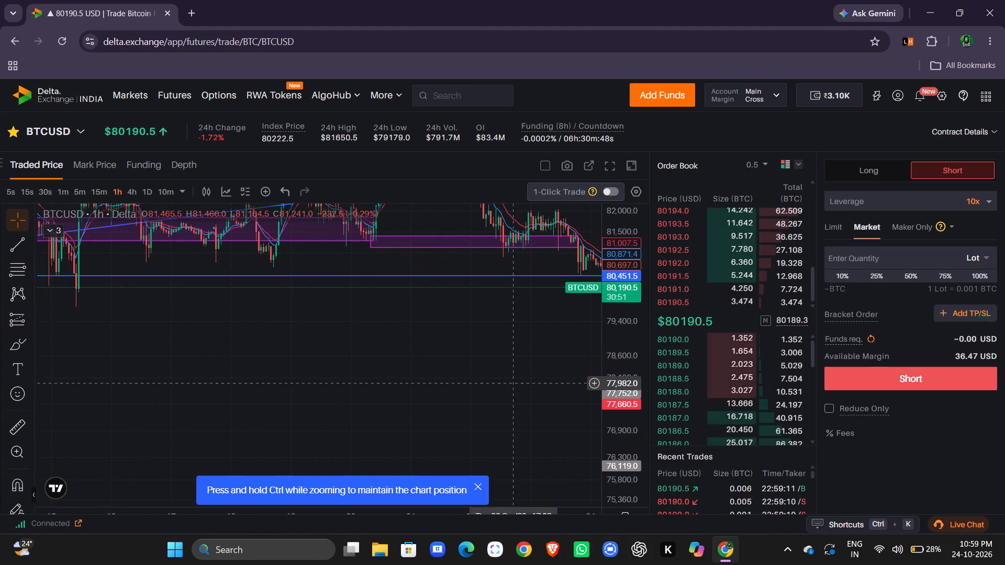
pyautogui.moveTo(338, 357); pyautogui.dragTo(774, 381)
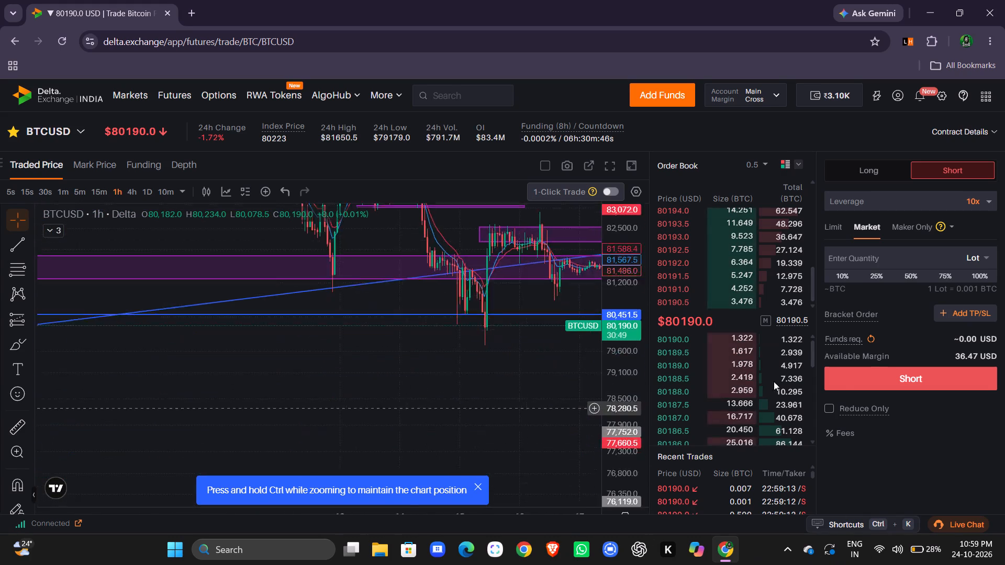
pyautogui.moveTo(774, 381); pyautogui.dragTo(373, 403)
pyautogui.moveTo(399, 385); pyautogui.dragTo(362, 445)
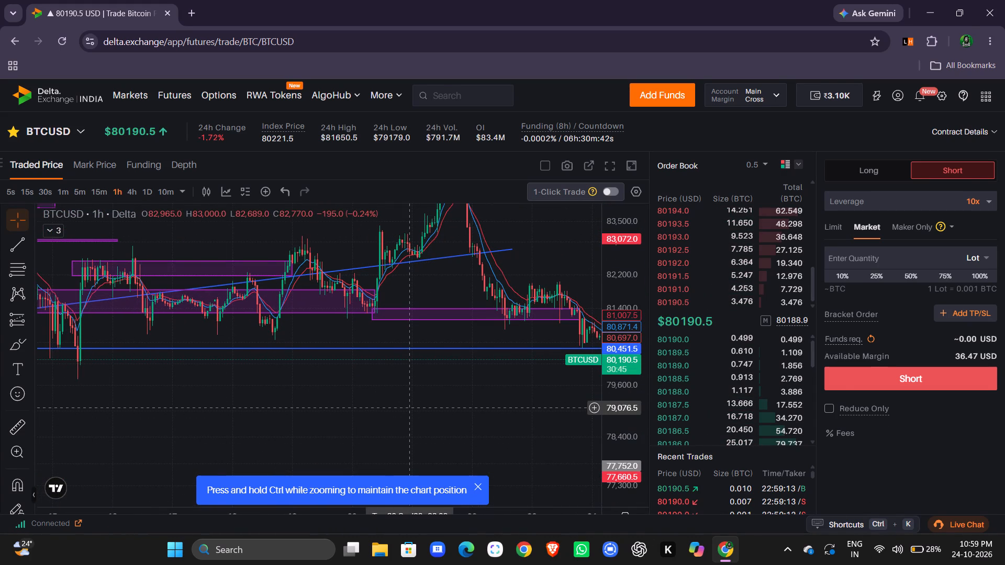
pyautogui.moveTo(401, 386); pyautogui.dragTo(344, 391)
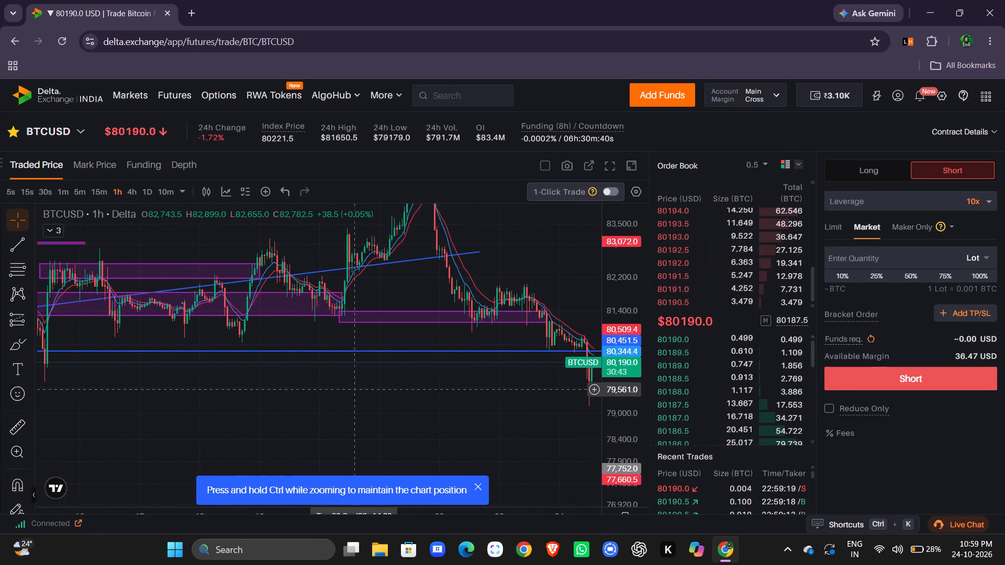
pyautogui.moveTo(344, 391); pyautogui.dragTo(247, 388)
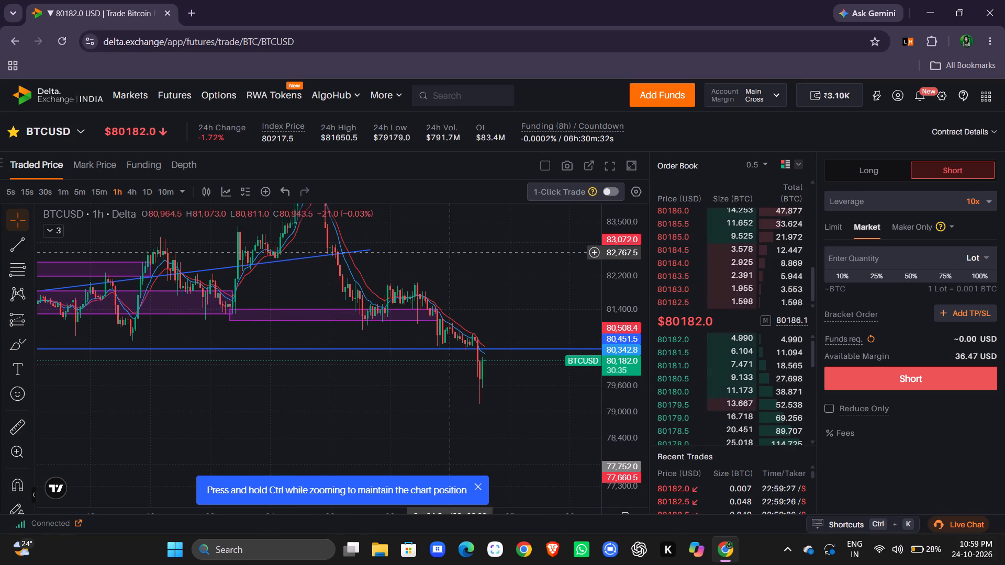
pyautogui.moveTo(453, 247); pyautogui.dragTo(529, 289)
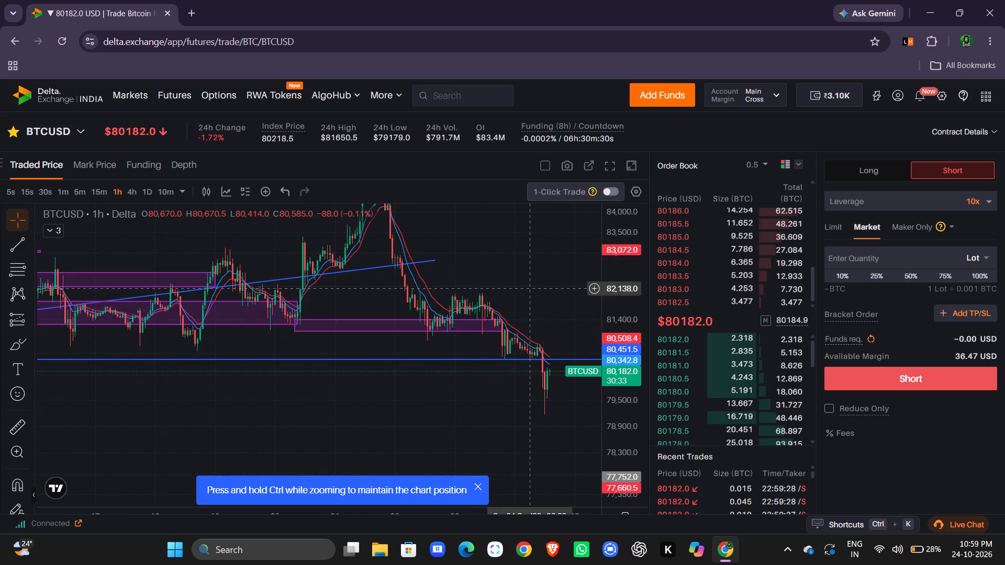
pyautogui.moveTo(529, 289); pyautogui.dragTo(476, 279)
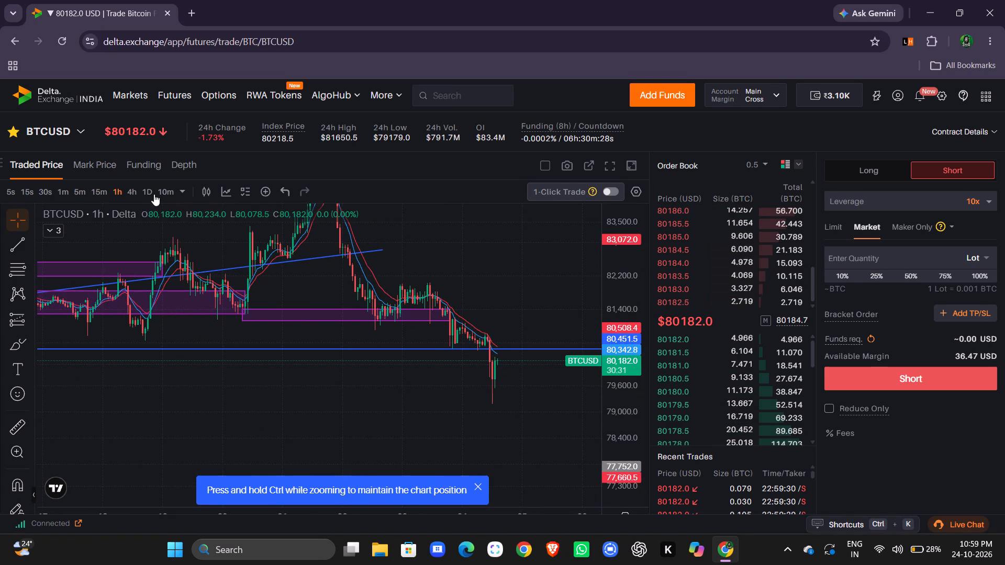
# Switch the BTCUSD chart to the 1D timeframe and examine the latest daily candles against the horizontal levels below.
pyautogui.click(147, 191)
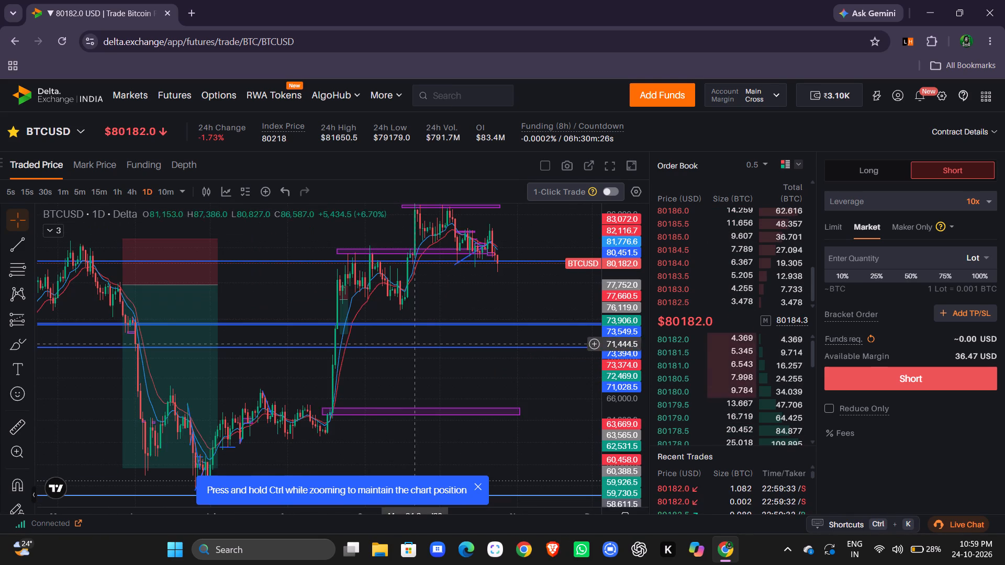
pyautogui.moveTo(487, 293); pyautogui.dragTo(458, 308)
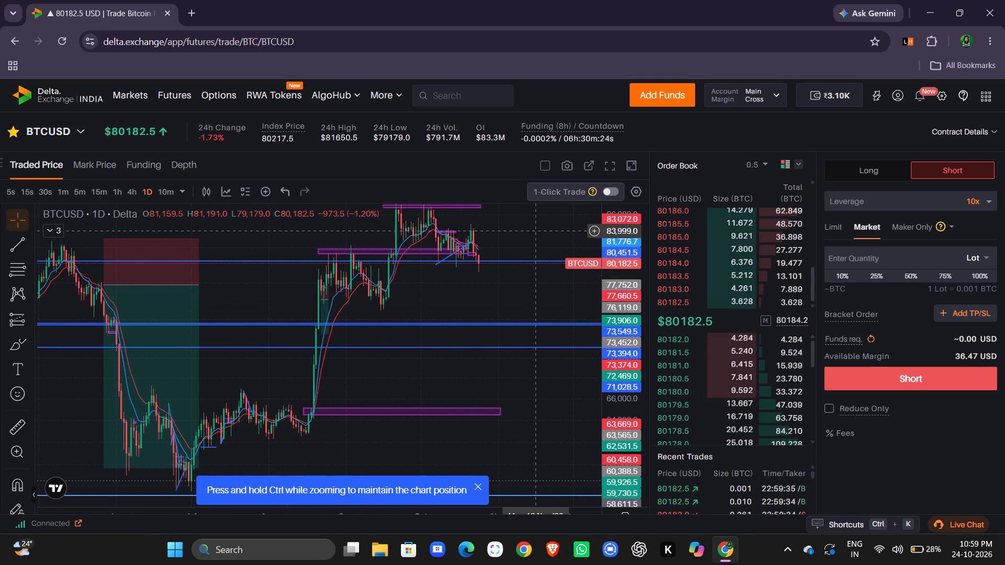
pyautogui.moveTo(531, 289); pyautogui.dragTo(488, 299)
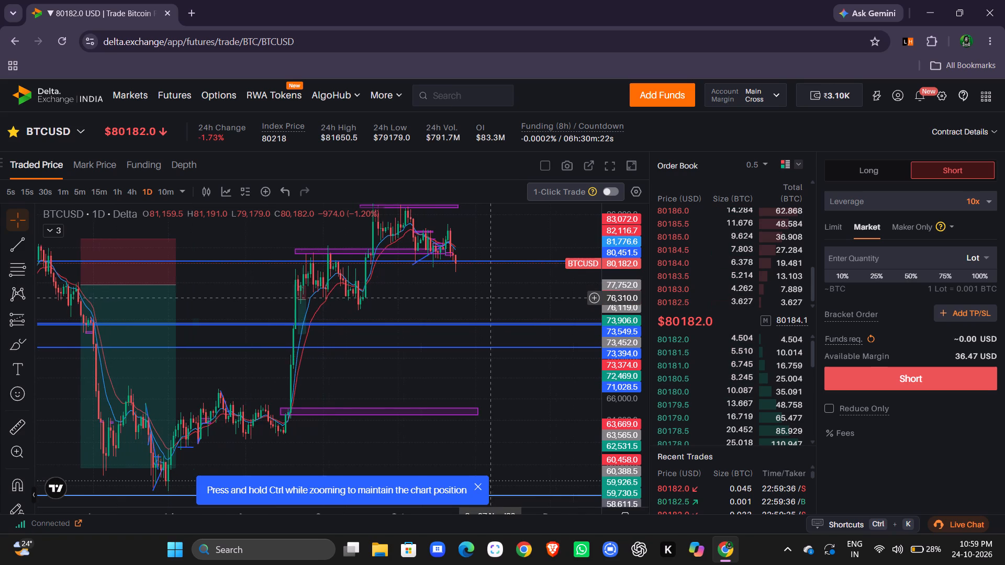
pyautogui.moveTo(488, 299); pyautogui.dragTo(484, 298)
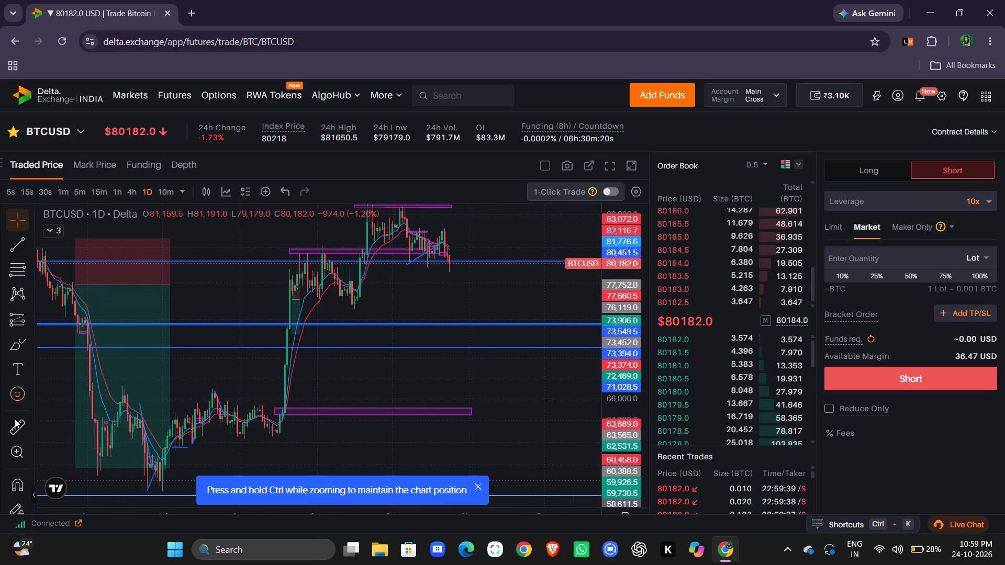
# Measure the BTCUSD price drop from the latest candle's level down to the blue horizontal line at 71,028.5, then clear the measurement.
pyautogui.click(15, 419)
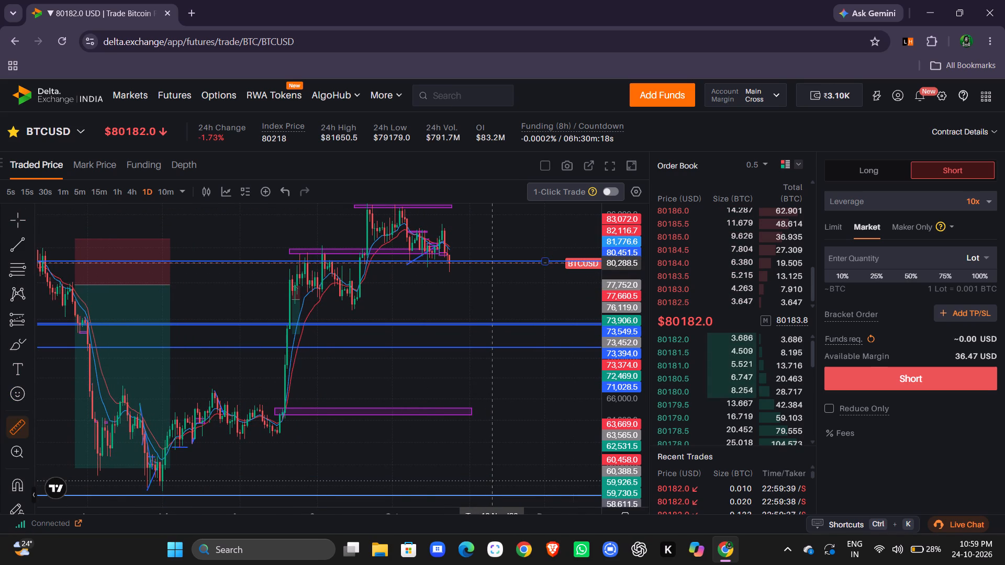
pyautogui.click(492, 263)
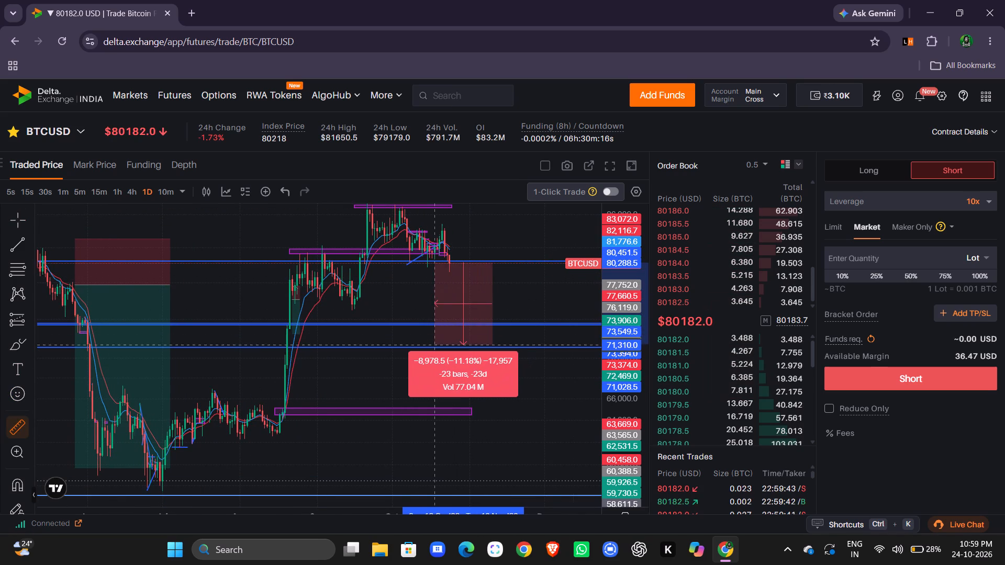
pyautogui.click(435, 348)
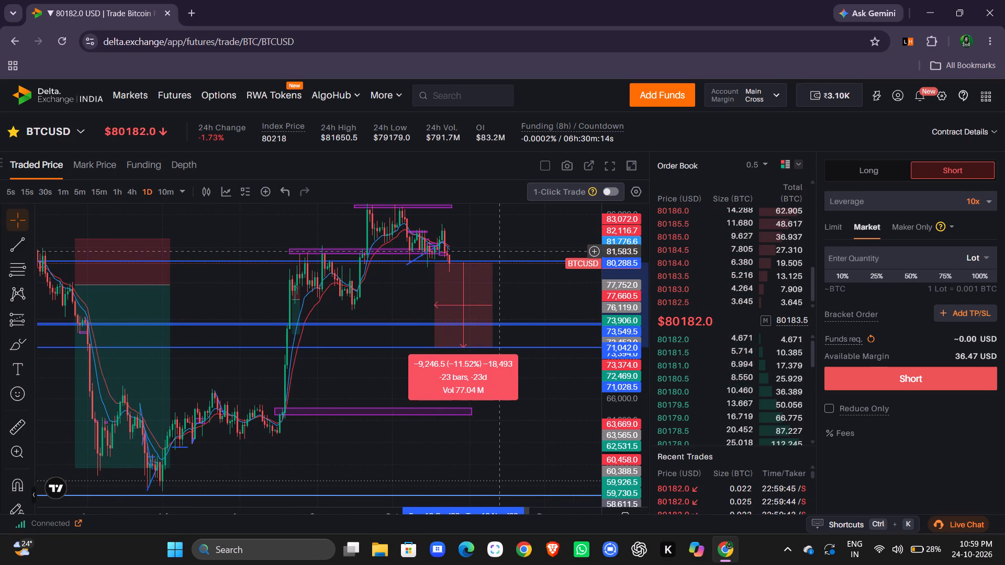
pyautogui.click(499, 242)
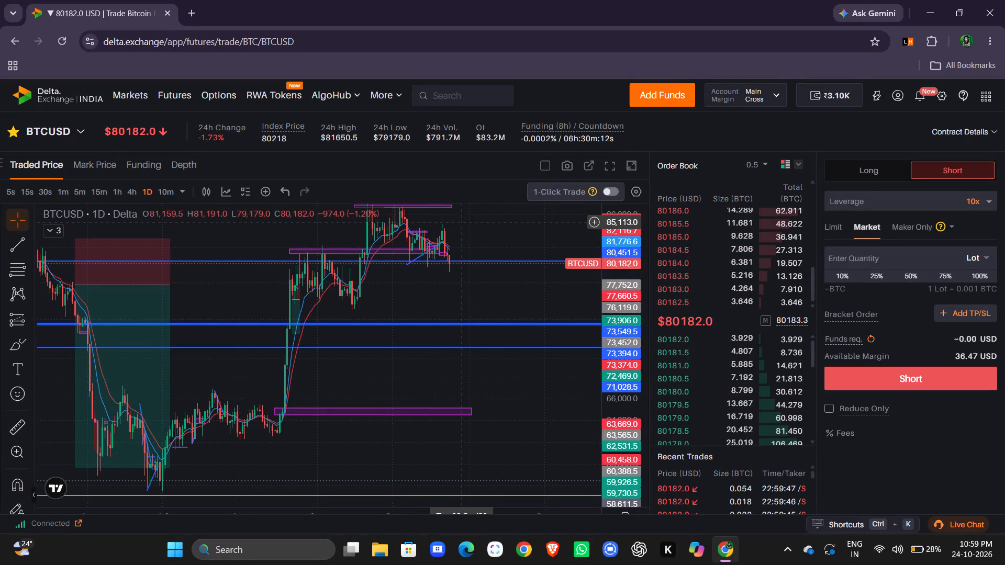
# Open the ETHUSD perpetual contract and fit its daily chart's price scale to show the recent highs.
pyautogui.click(54, 128)
pyautogui.click(118, 327)
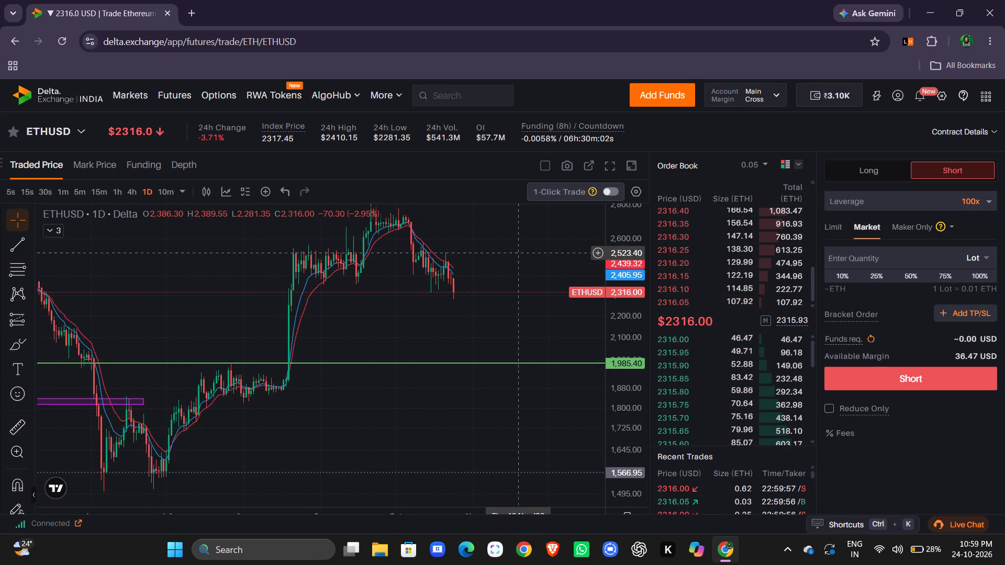
pyautogui.moveTo(631, 221); pyautogui.dragTo(631, 260)
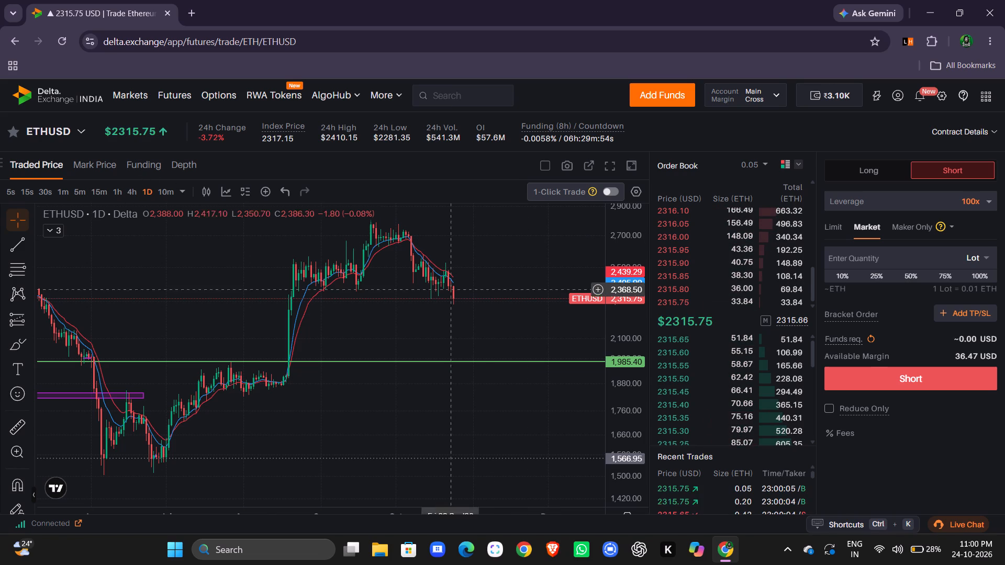
# Measure the ETHUSD price rise from the current price up to about 2,517 on the daily chart.
pyautogui.click(8, 426)
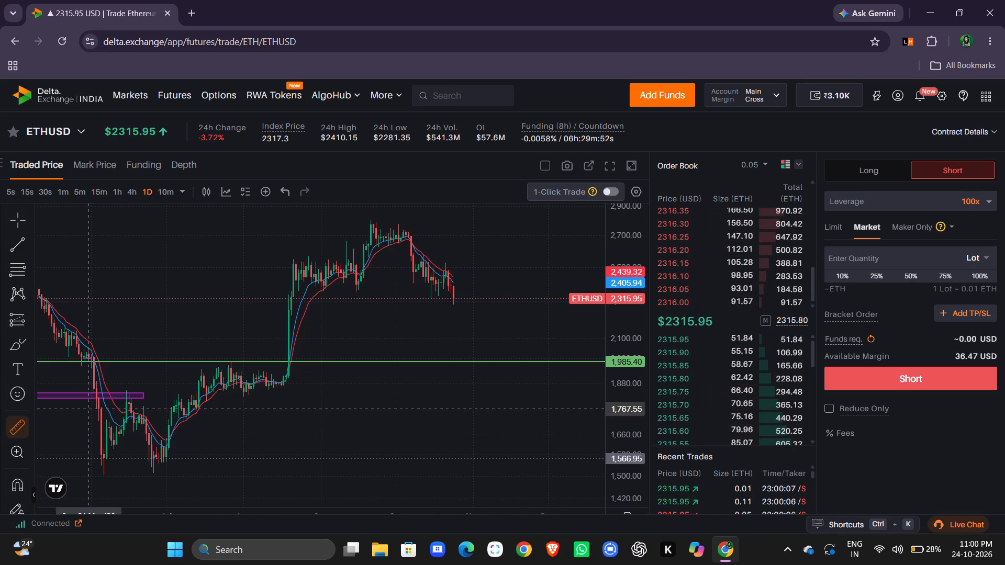
pyautogui.click(473, 299)
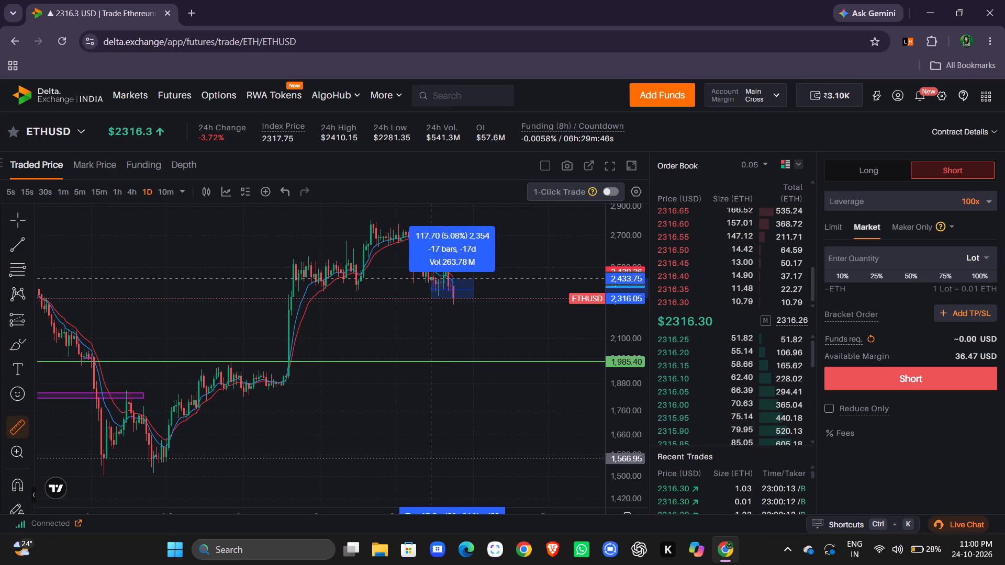
pyautogui.click(469, 265)
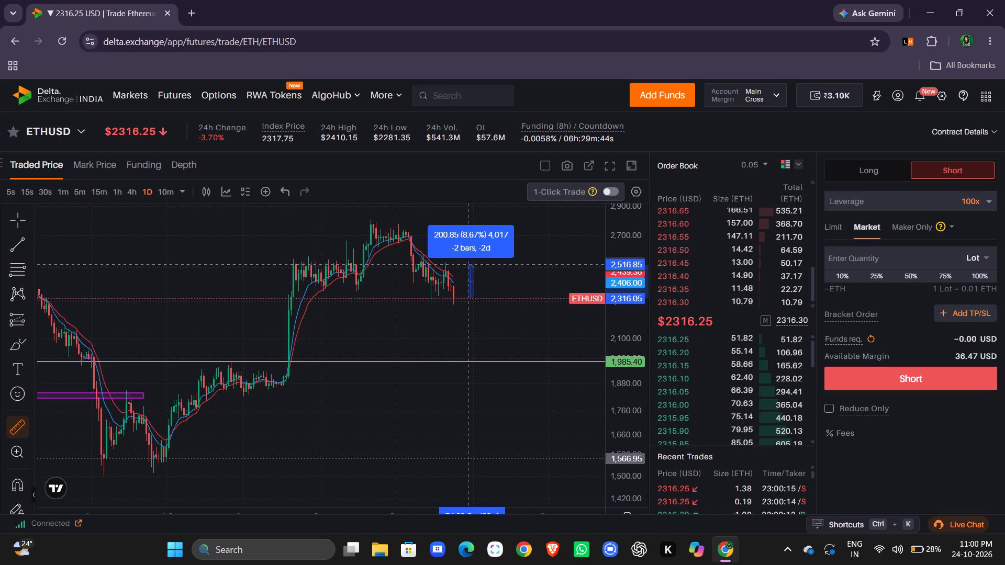
# Switch the ETHUSD chart to the 1h timeframe and examine the latest decline against the earlier swing highs and lows.
pyautogui.click(116, 193)
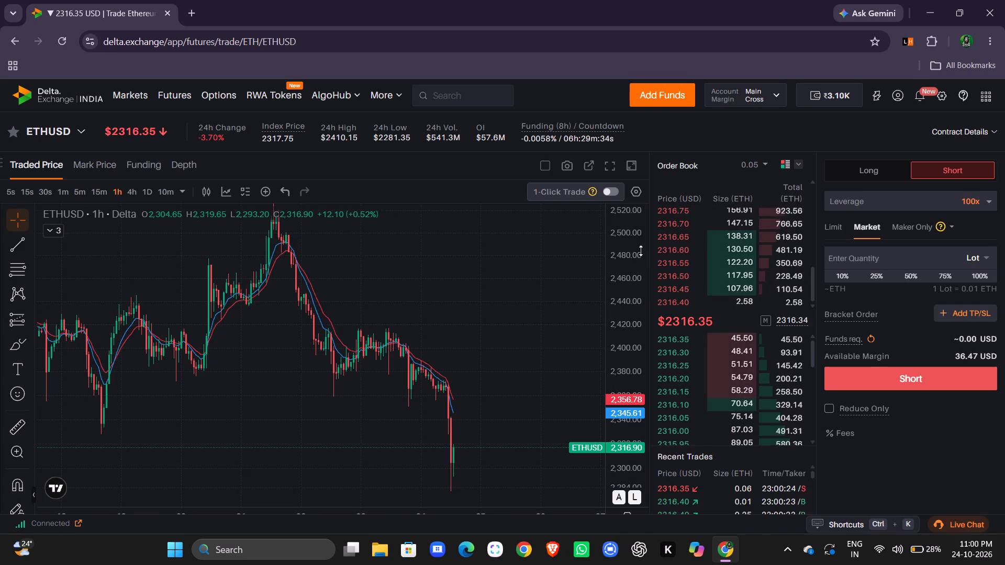
pyautogui.moveTo(624, 242); pyautogui.dragTo(626, 325)
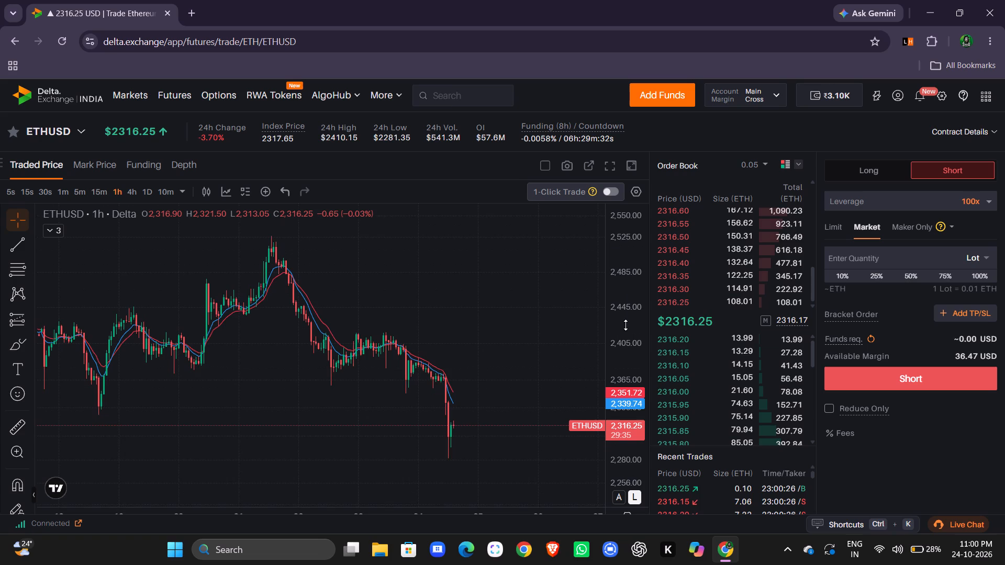
pyautogui.moveTo(626, 325); pyautogui.dragTo(625, 329)
pyautogui.moveTo(574, 338); pyautogui.dragTo(557, 314)
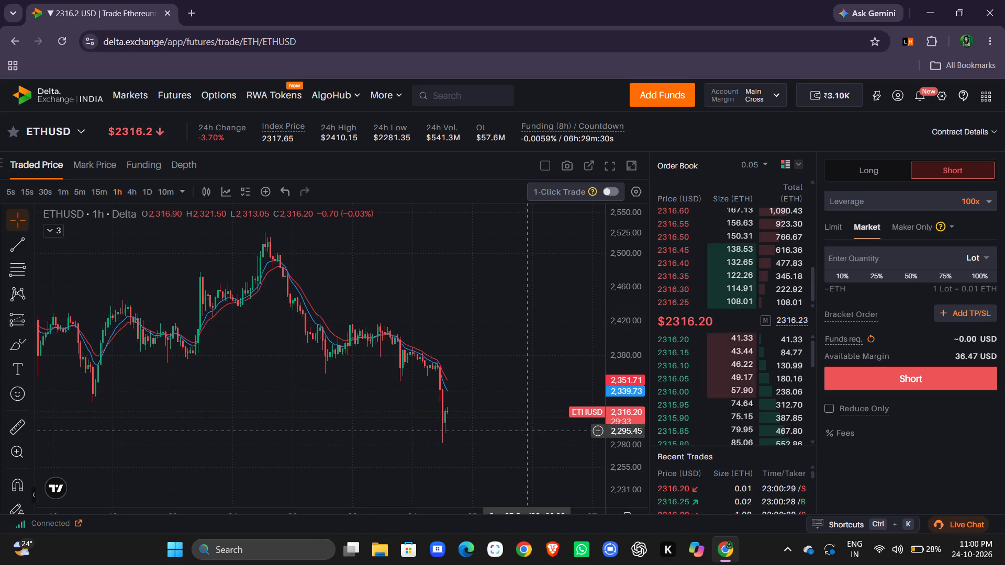
pyautogui.moveTo(532, 301); pyautogui.dragTo(730, 266)
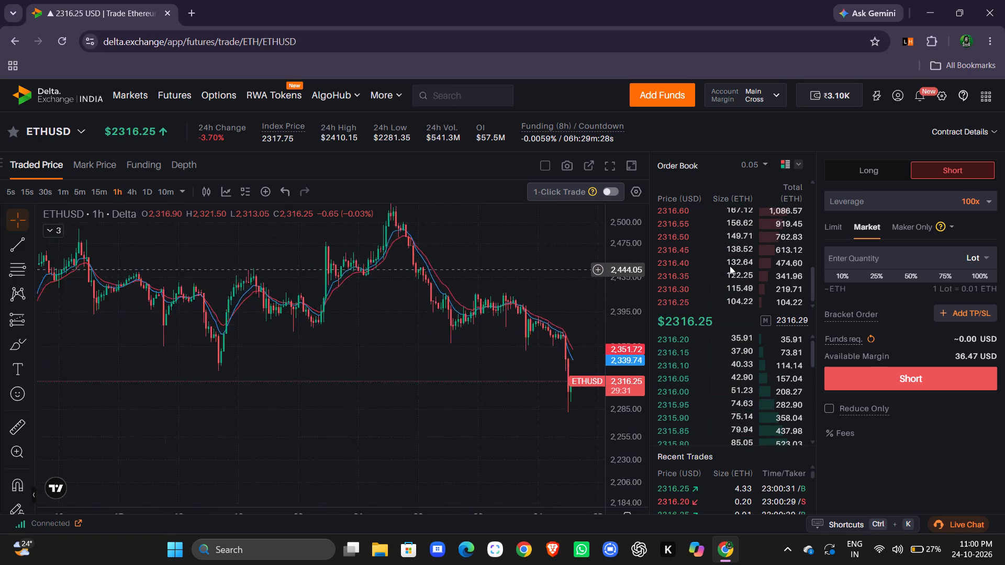
pyautogui.moveTo(730, 266); pyautogui.dragTo(859, 326)
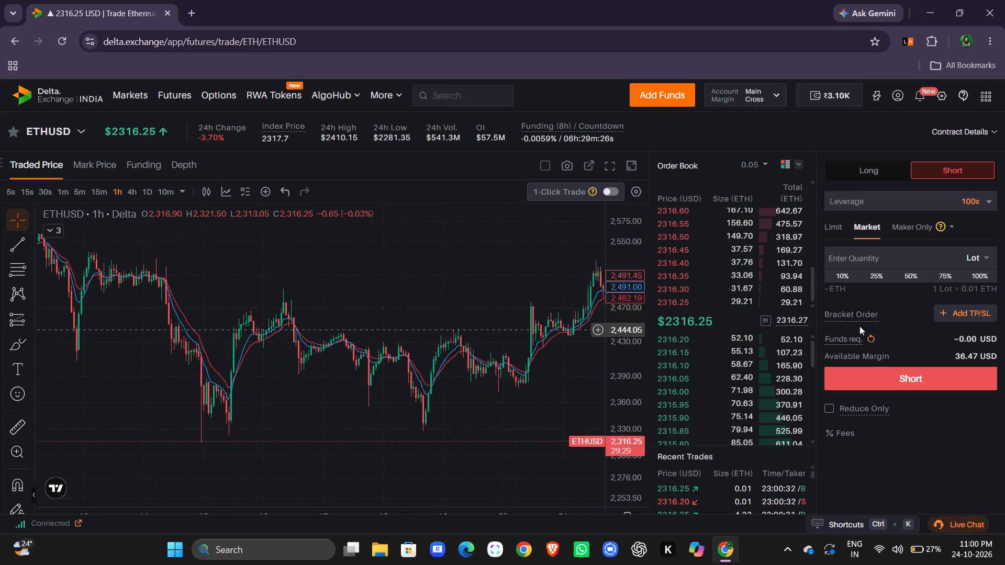
pyautogui.moveTo(859, 326); pyautogui.dragTo(611, 229)
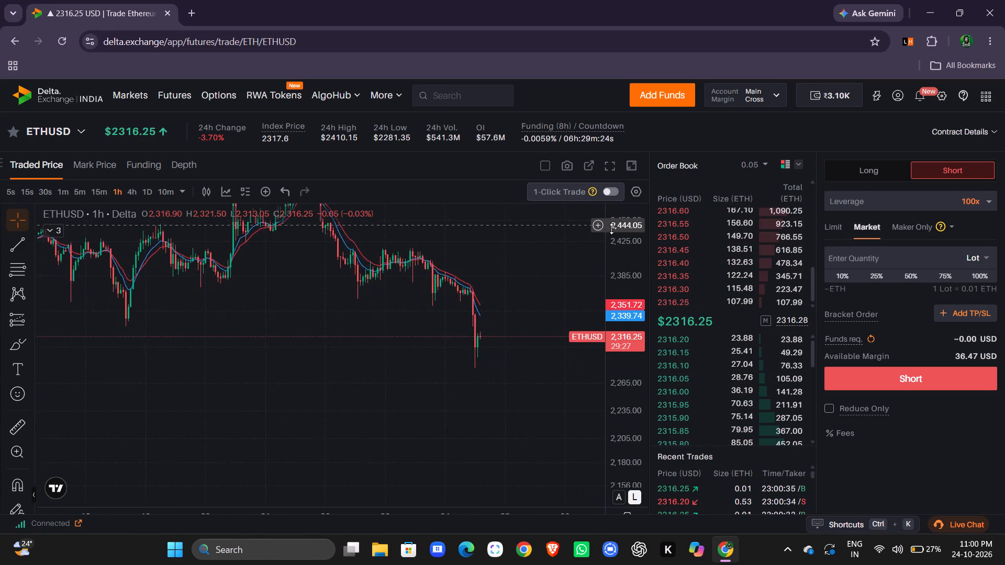
pyautogui.moveTo(611, 229); pyautogui.dragTo(605, 286)
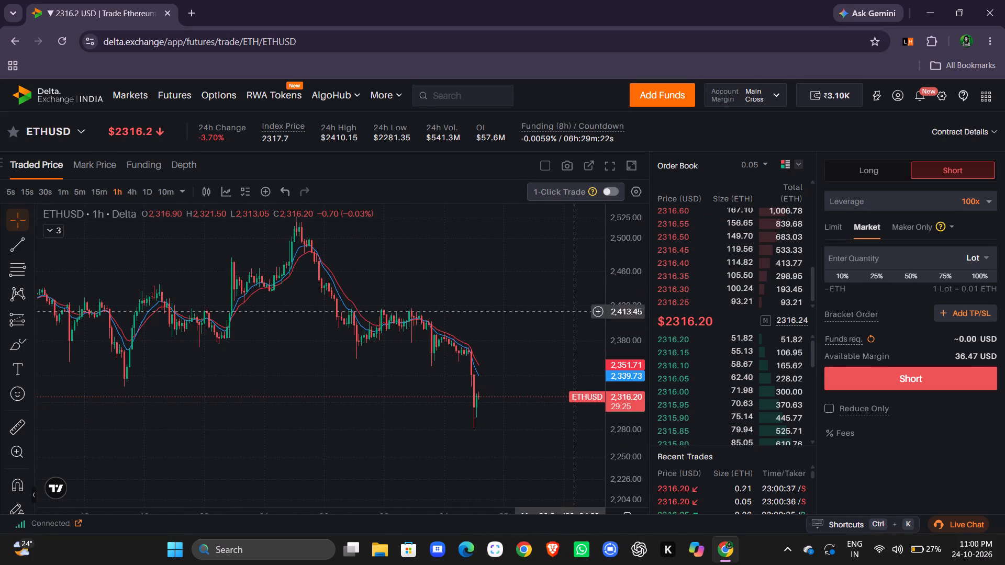
pyautogui.moveTo(531, 346); pyautogui.dragTo(579, 311)
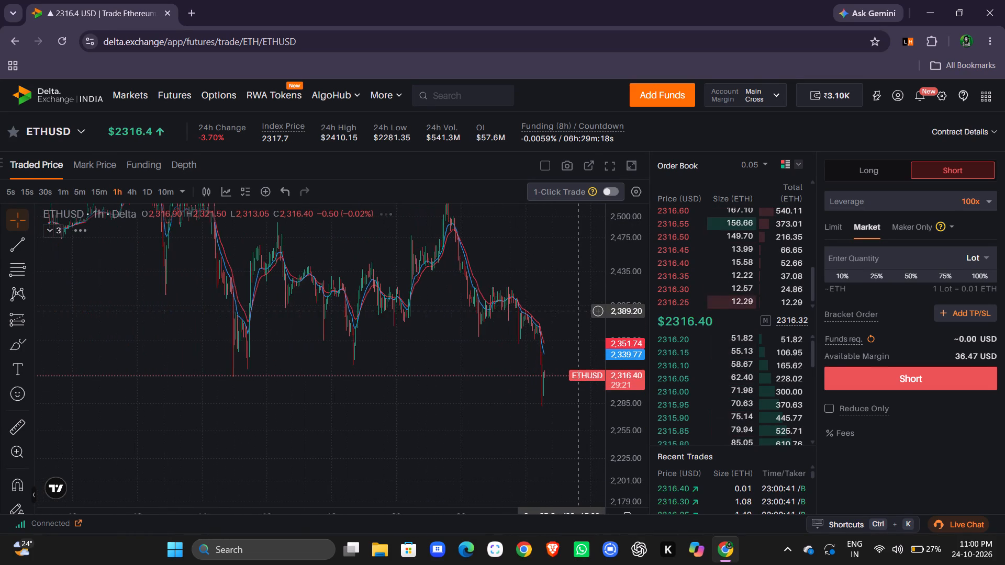
pyautogui.moveTo(408, 371); pyautogui.dragTo(463, 414)
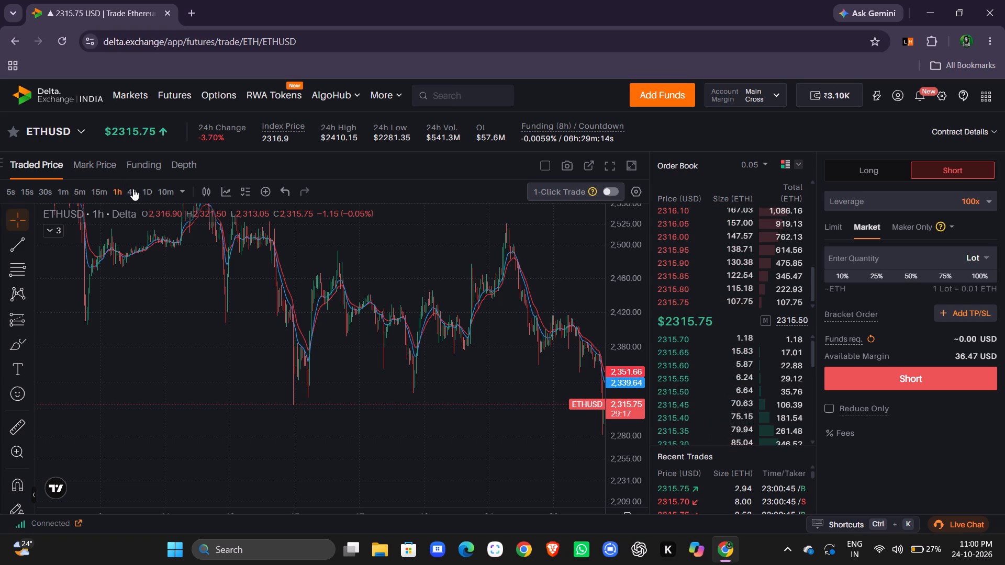
pyautogui.moveTo(373, 356); pyautogui.dragTo(296, 335)
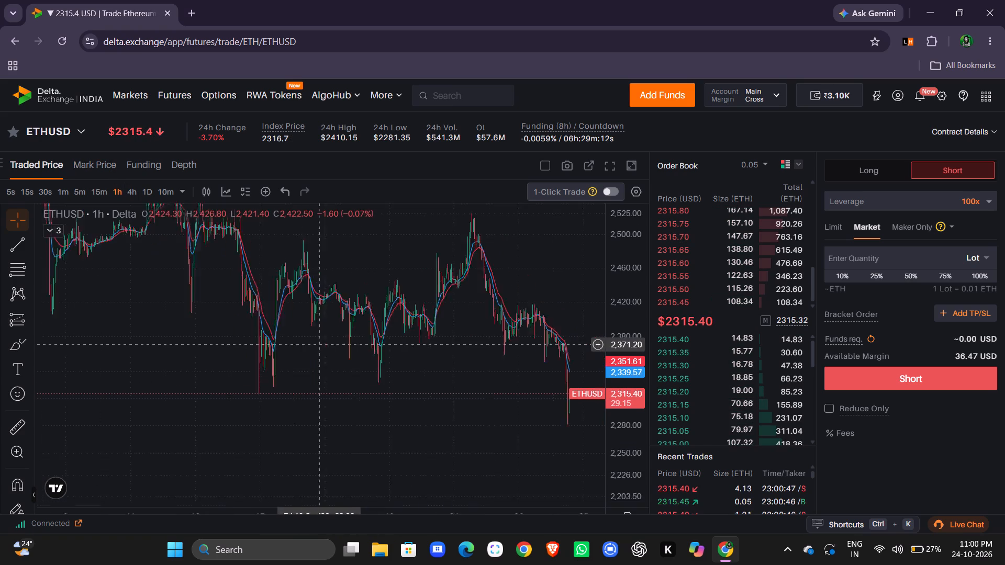
pyautogui.moveTo(296, 335); pyautogui.dragTo(240, 301)
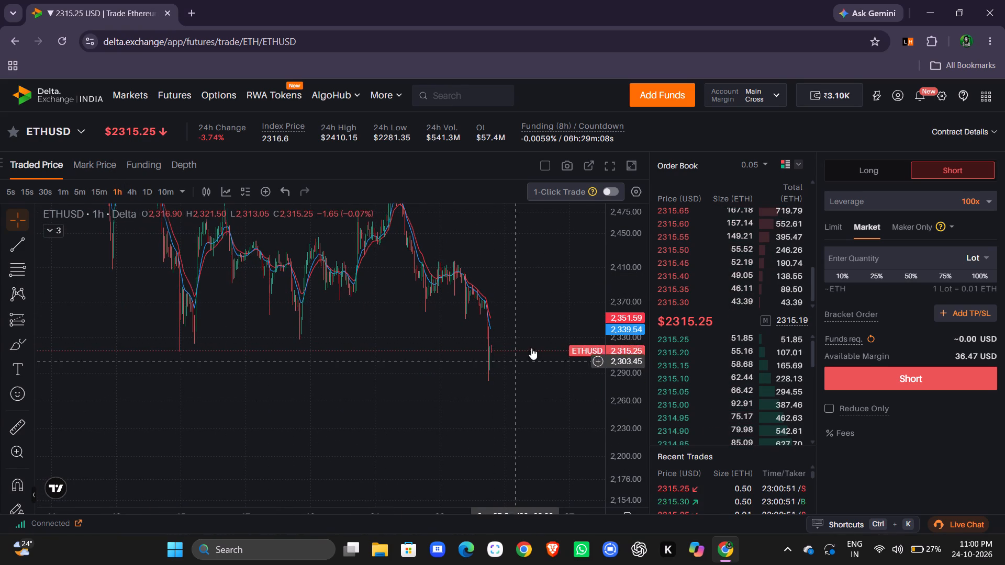
# Draw a horizontal line at about 2,329.20 on the ETHUSD 1h chart, near the earlier swing lows.
pyautogui.moveTo(632, 338); pyautogui.dragTo(636, 279)
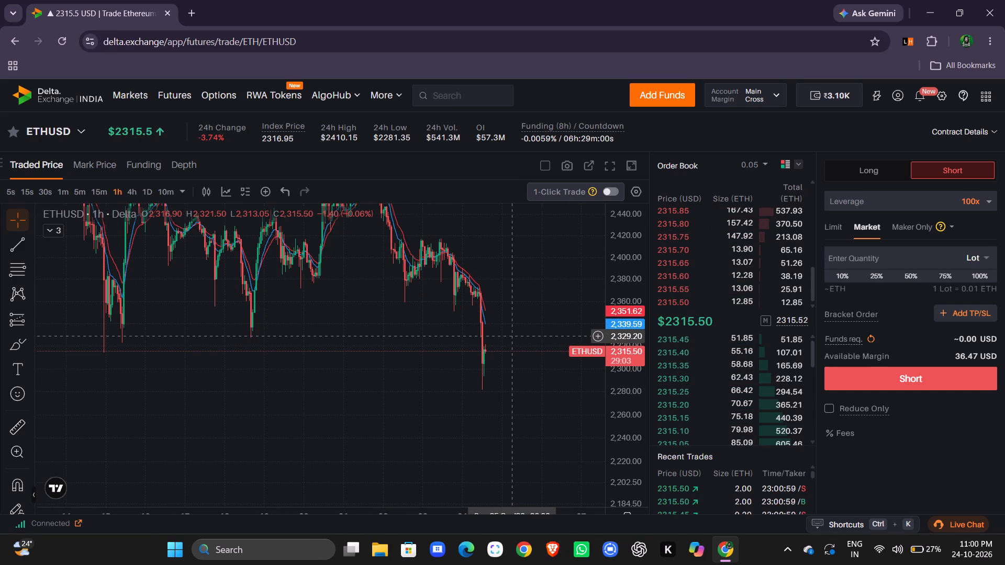
pyautogui.hotkey('alt', 'h')
pyautogui.click(395, 397)
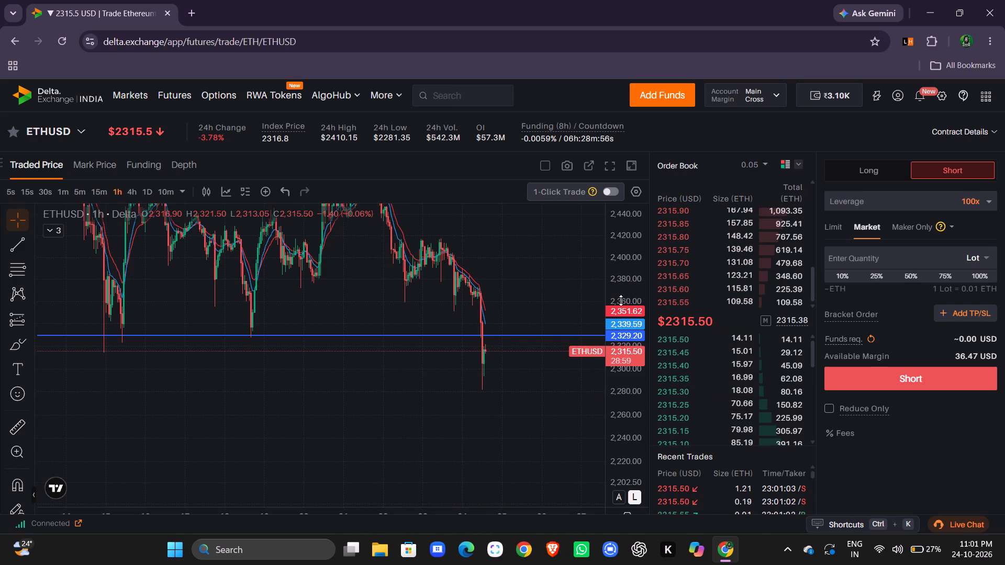
# Examine the ETHUSD 1h price action around the horizontal line at 2,329.20, comparing the latest drop with the earlier swing highs and lows.
pyautogui.moveTo(632, 310); pyautogui.dragTo(621, 302)
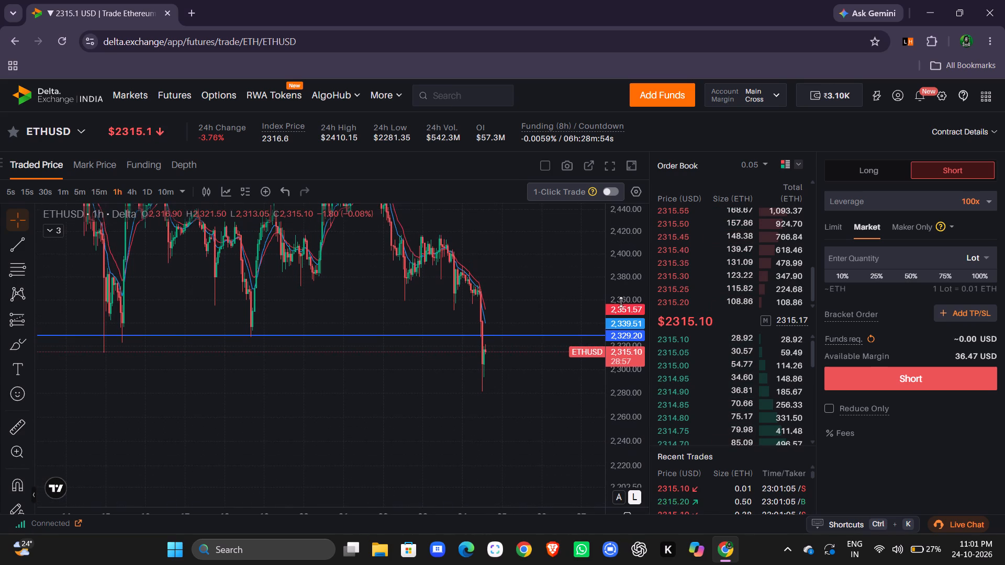
pyautogui.moveTo(621, 302); pyautogui.dragTo(618, 336)
pyautogui.moveTo(535, 256); pyautogui.dragTo(546, 364)
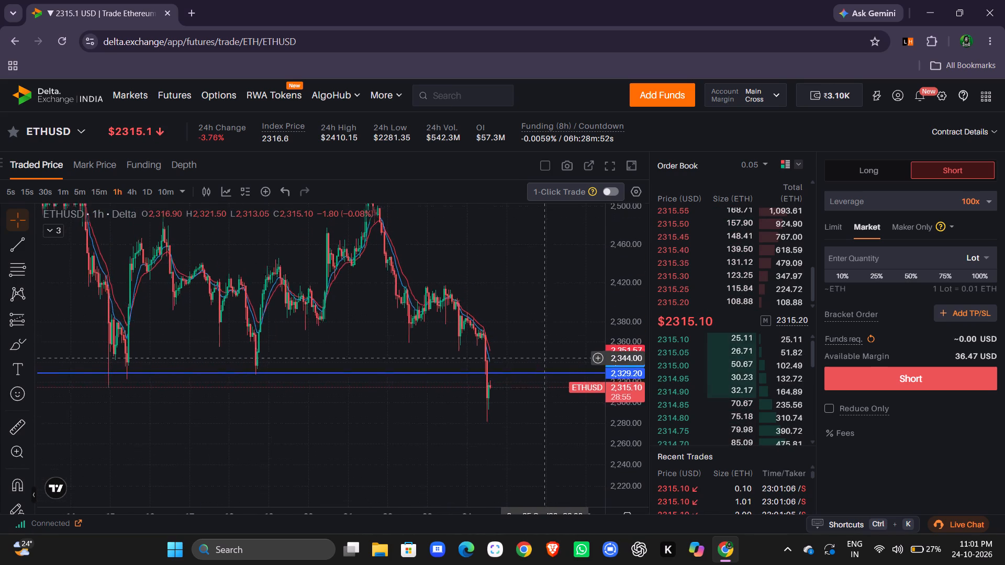
pyautogui.moveTo(546, 364); pyautogui.dragTo(548, 366)
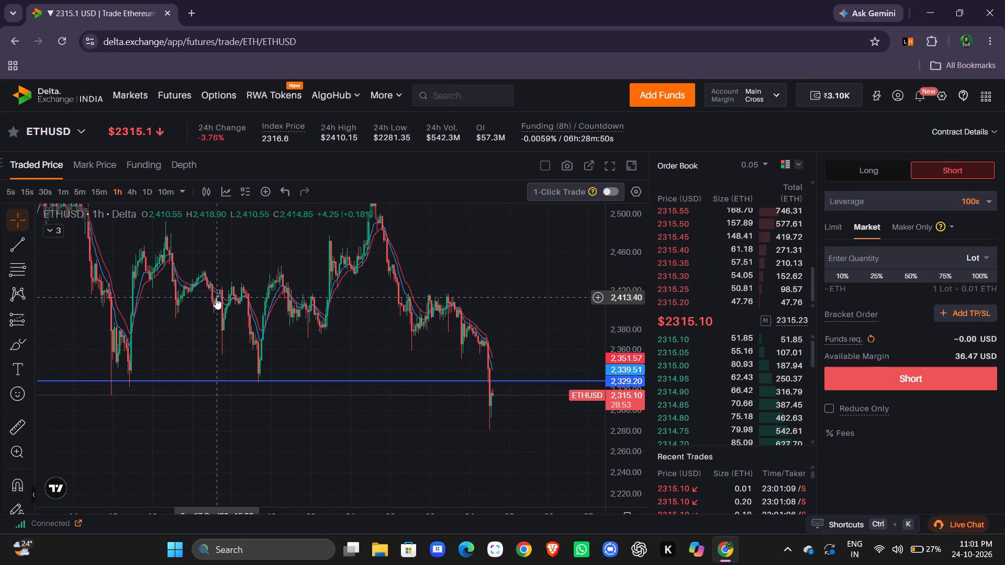
pyautogui.moveTo(423, 248); pyautogui.dragTo(500, 412)
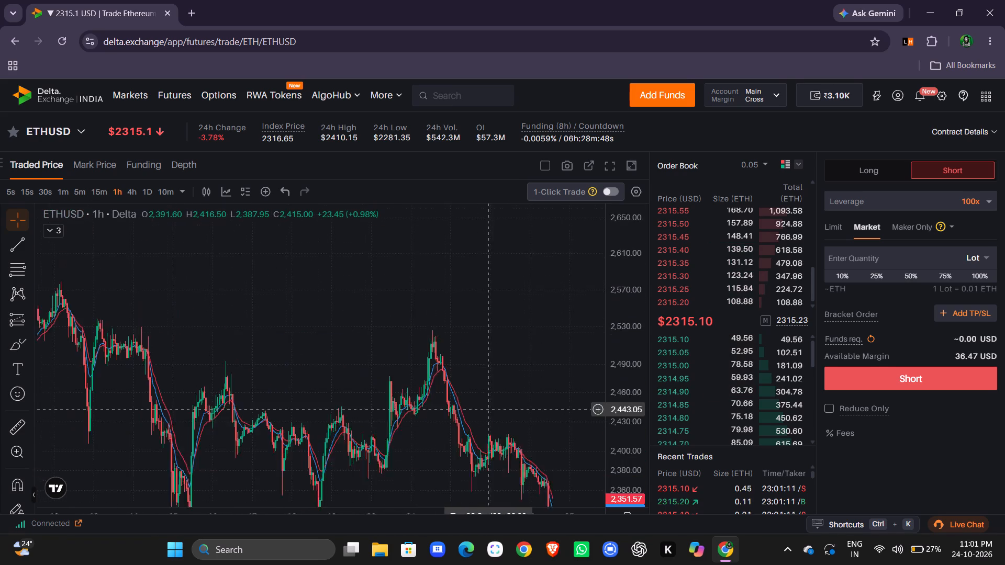
pyautogui.moveTo(500, 412); pyautogui.dragTo(353, 306)
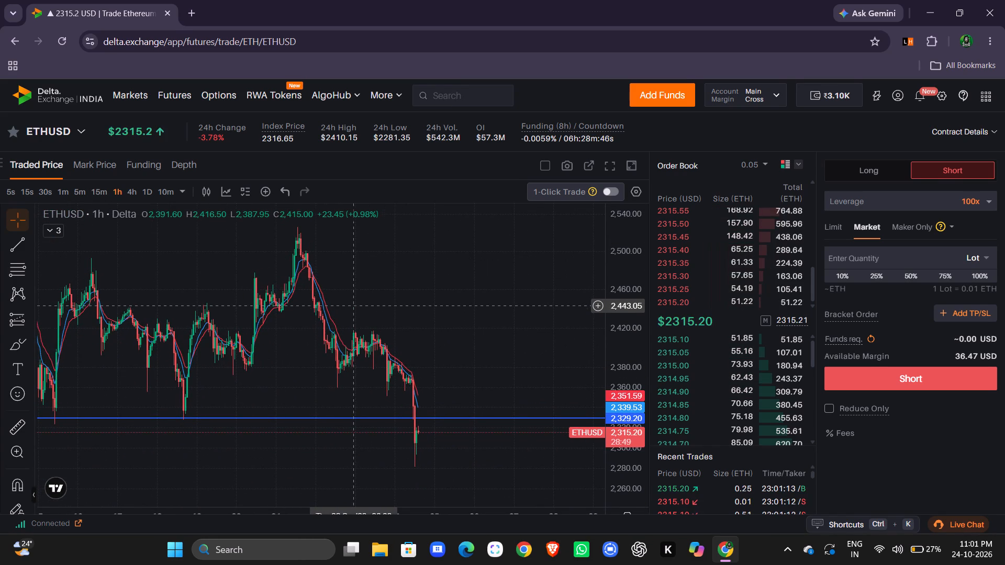
pyautogui.moveTo(617, 296); pyautogui.dragTo(621, 331)
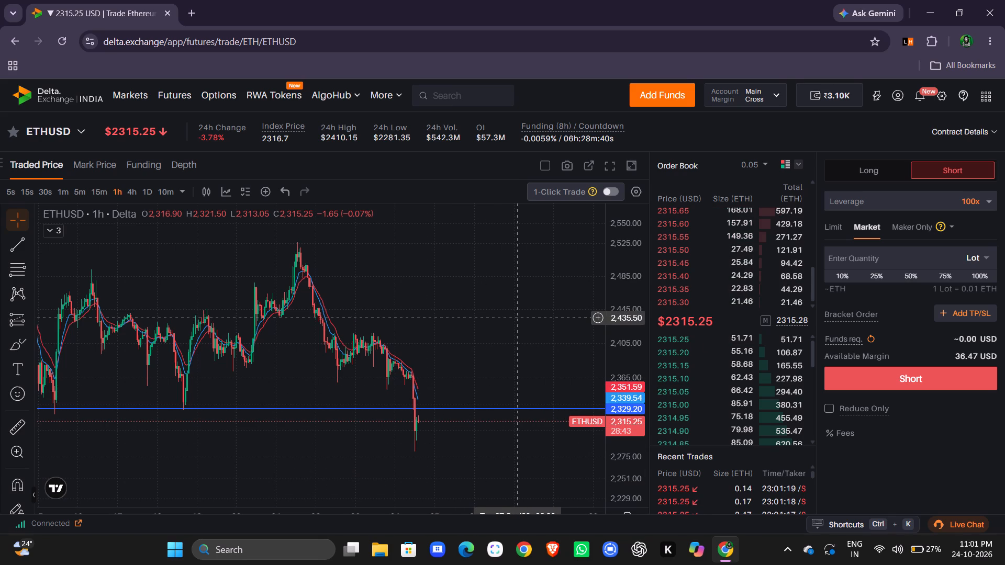
pyautogui.moveTo(518, 318); pyautogui.dragTo(589, 255)
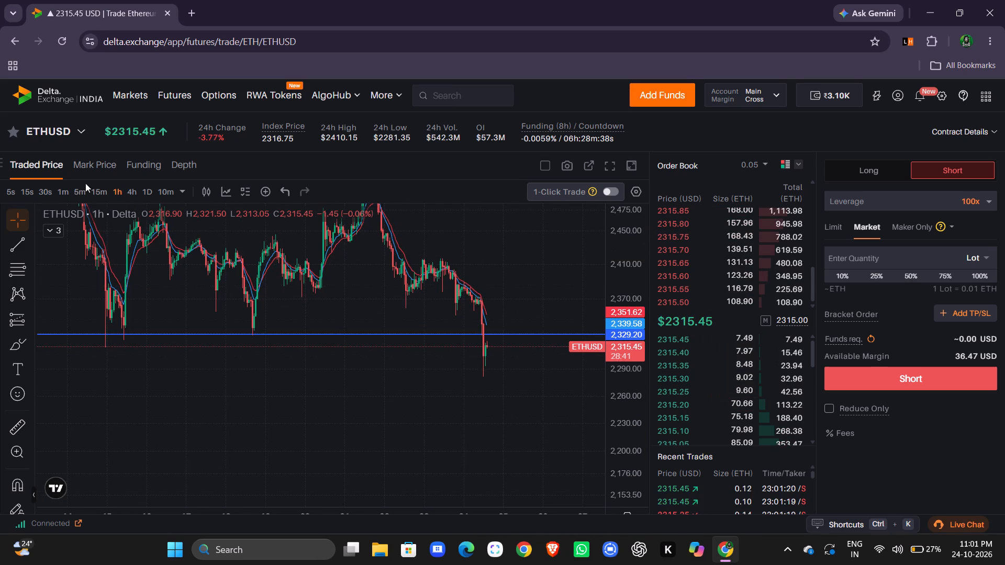
# Switch the ETHUSD chart to the 4h timeframe and compress its price scale to show the earlier highs and the 1,985.40 line.
pyautogui.click(133, 191)
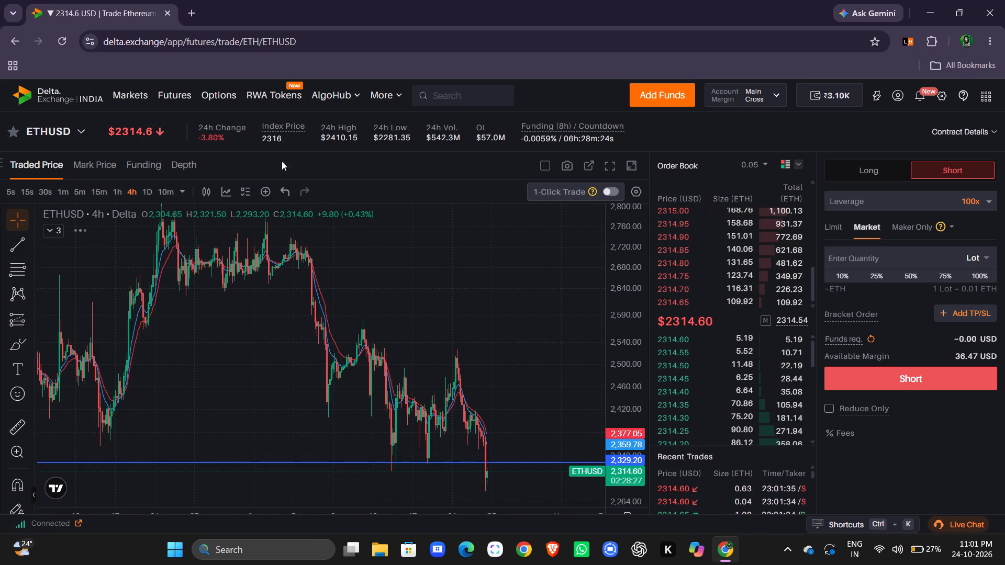
pyautogui.moveTo(638, 234); pyautogui.dragTo(644, 298)
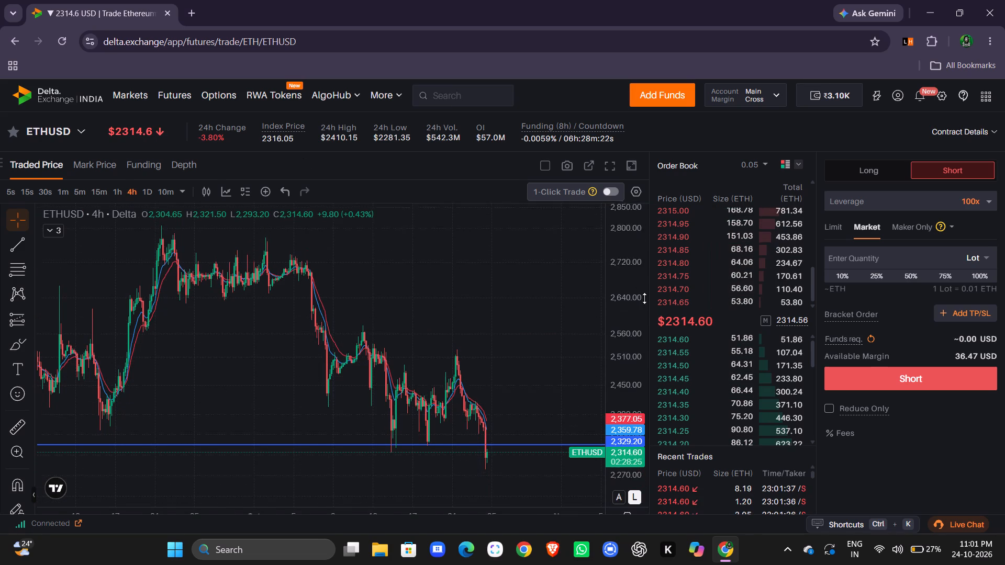
pyautogui.moveTo(644, 298); pyautogui.dragTo(638, 359)
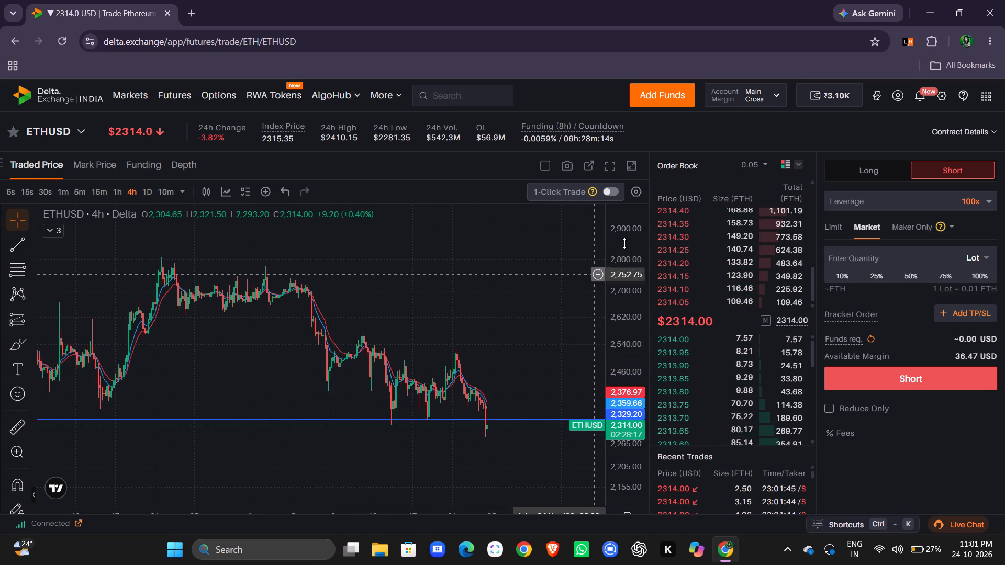
pyautogui.moveTo(639, 223); pyautogui.dragTo(620, 285)
pyautogui.moveTo(532, 302); pyautogui.dragTo(539, 295)
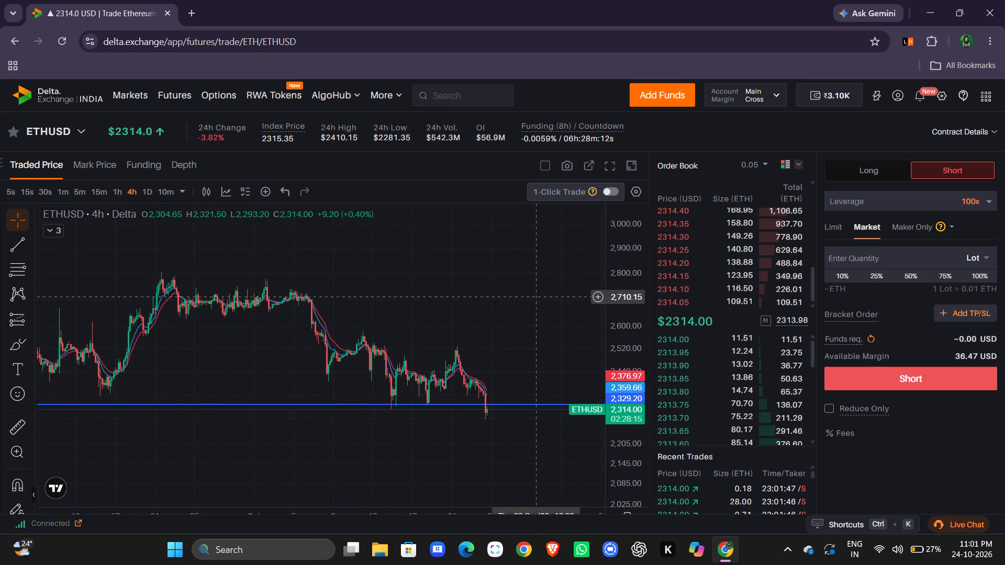
pyautogui.moveTo(539, 295); pyautogui.dragTo(542, 279)
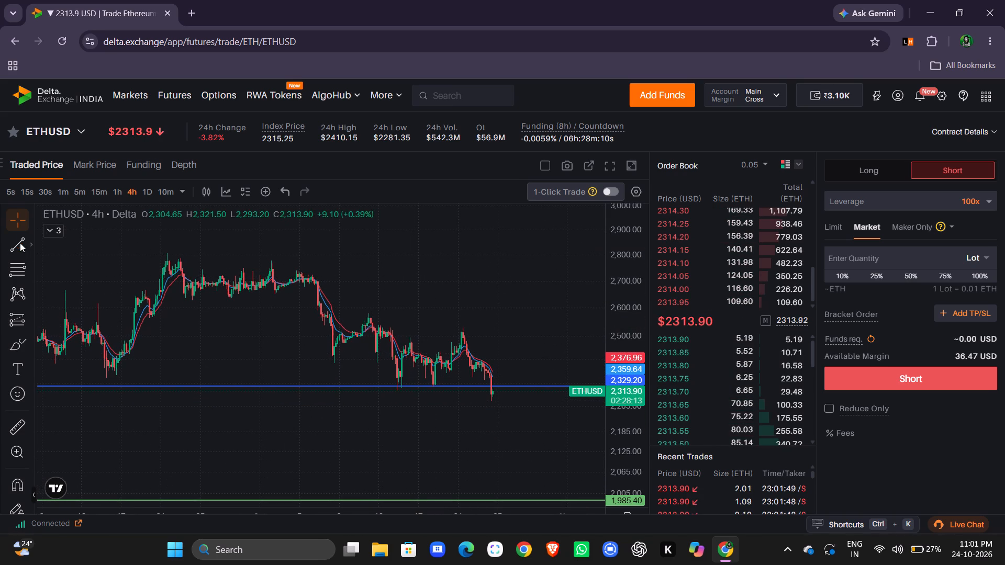
# Draw a descending trend line over the two recent ETHUSD 4h swing highs, starting at about 2,581 and extending past the latest candle.
pyautogui.click(16, 241)
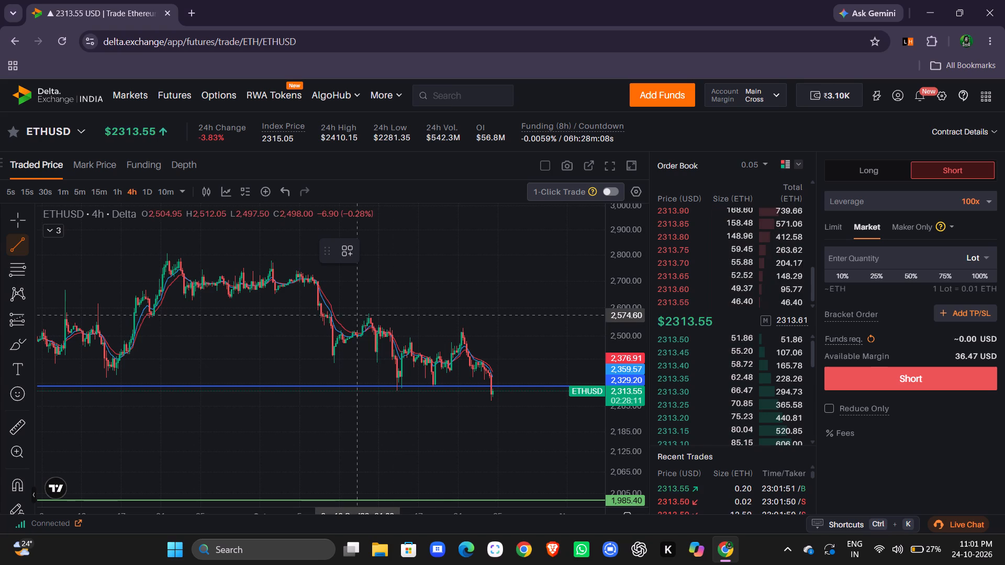
pyautogui.moveTo(358, 315); pyautogui.dragTo(571, 343)
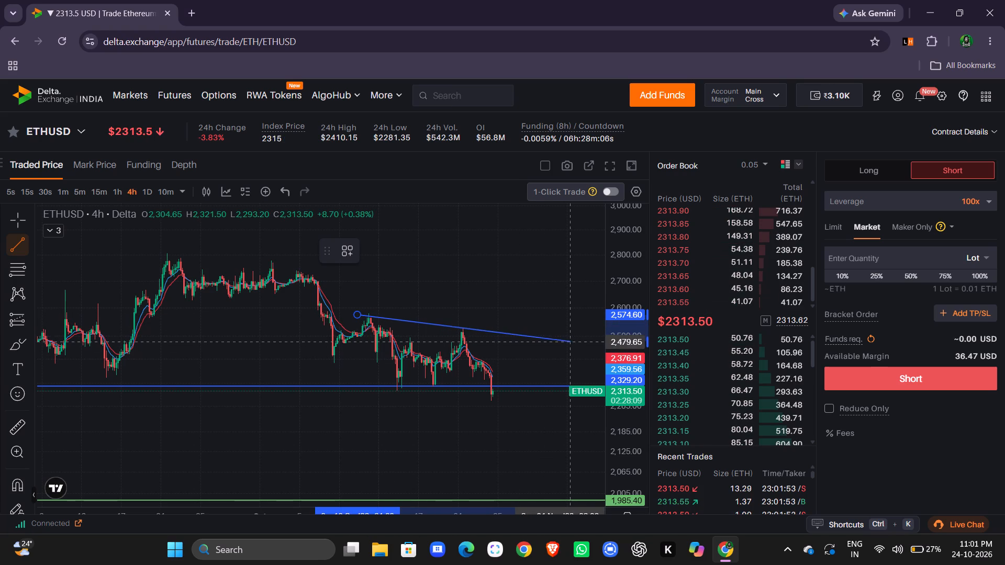
pyautogui.moveTo(571, 343); pyautogui.dragTo(574, 341)
pyautogui.click(574, 341)
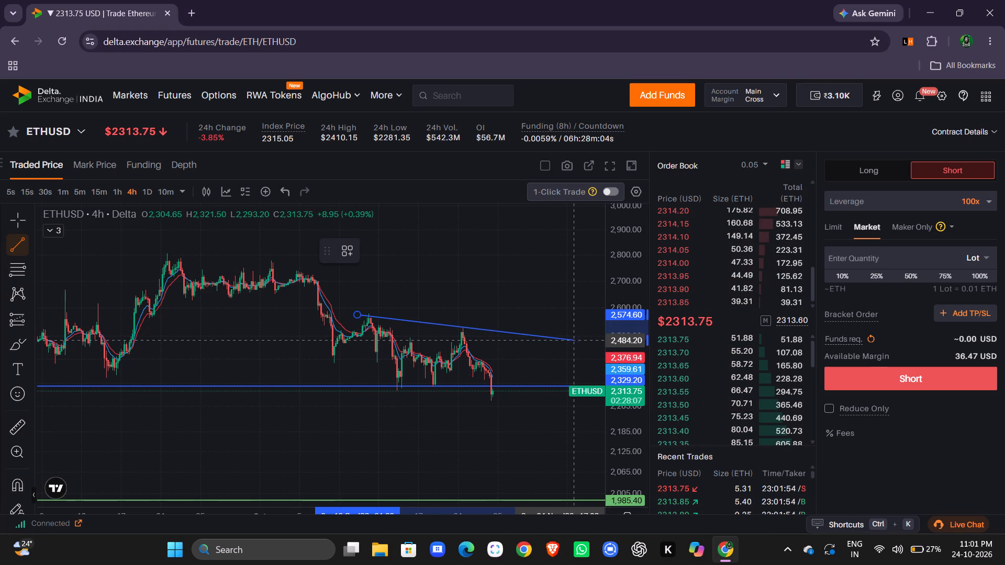
pyautogui.click(353, 313)
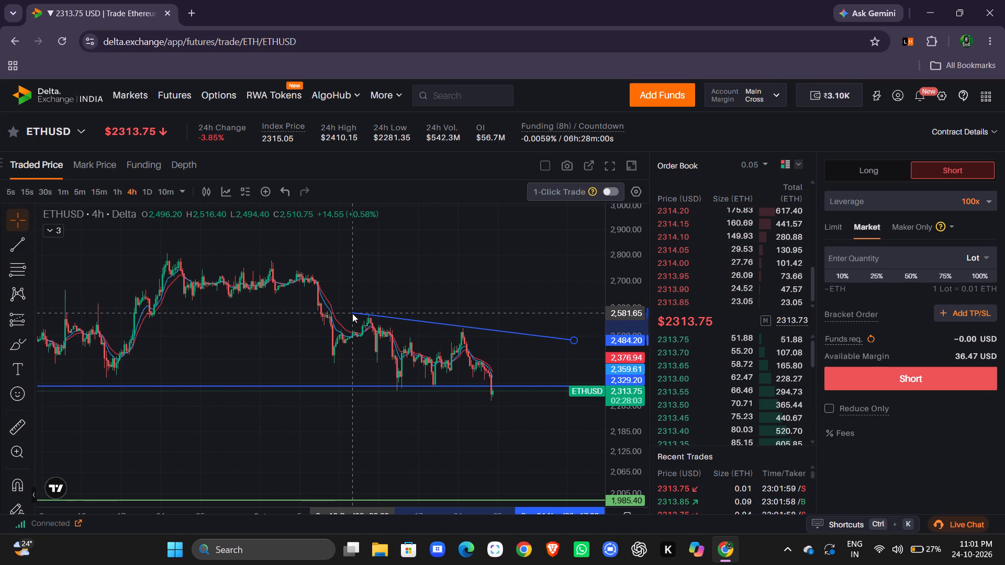
pyautogui.click(510, 280)
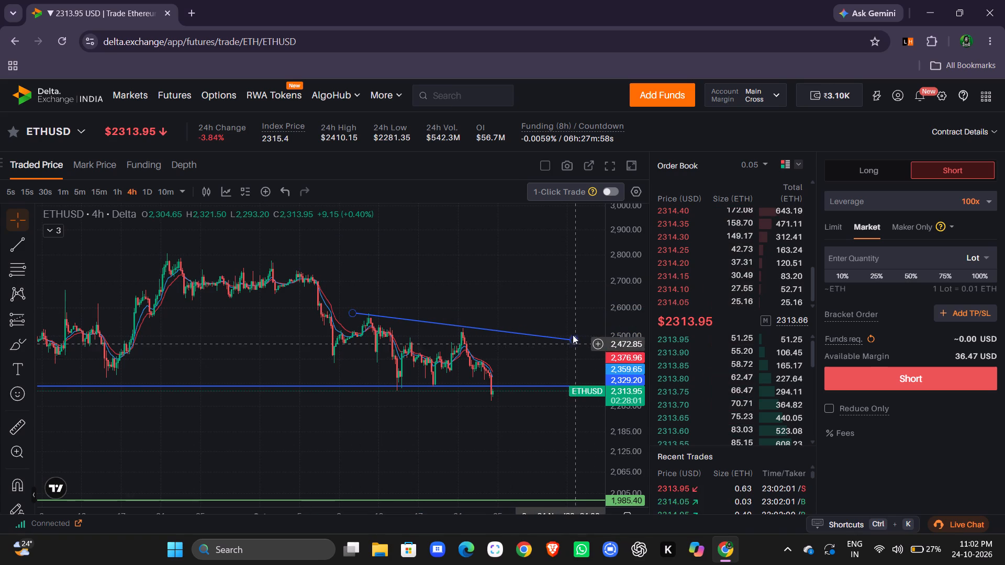
pyautogui.moveTo(574, 343); pyautogui.dragTo(656, 345)
pyautogui.click(521, 299)
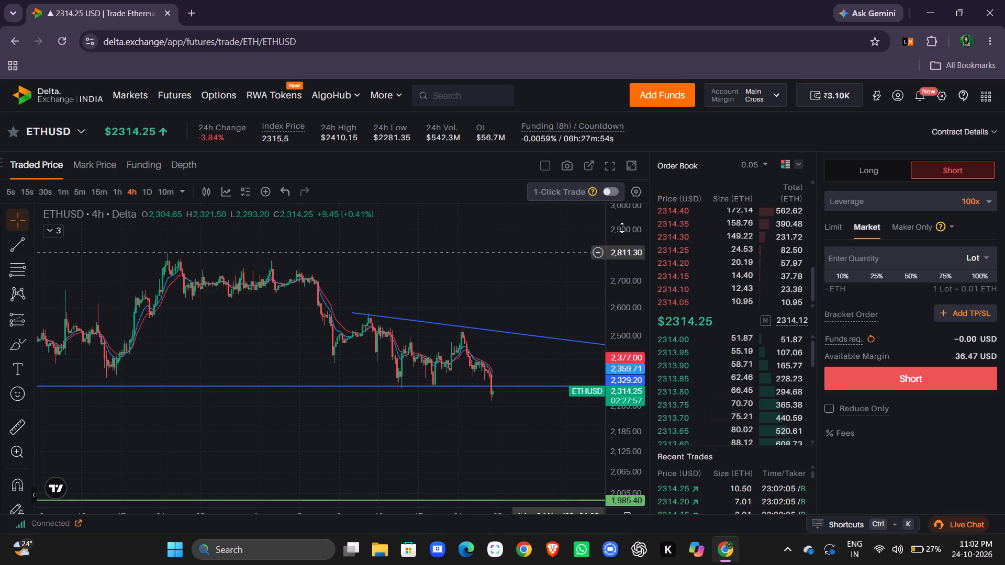
# Move the horizontal line near the ETHUSD 4h swing lows down to about 2,323.50.
pyautogui.moveTo(541, 257); pyautogui.dragTo(446, 245)
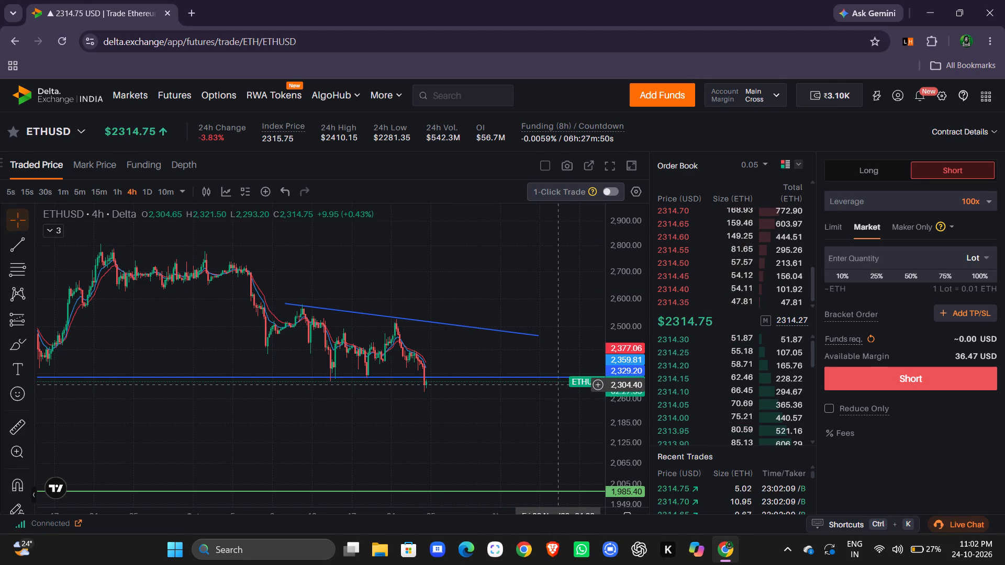
pyautogui.click(553, 376)
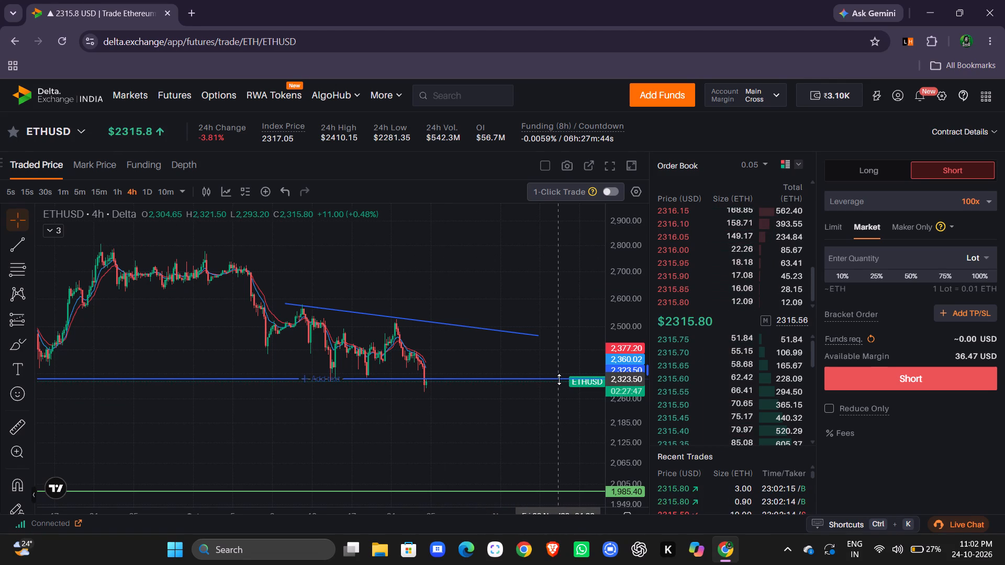
pyautogui.click(471, 360)
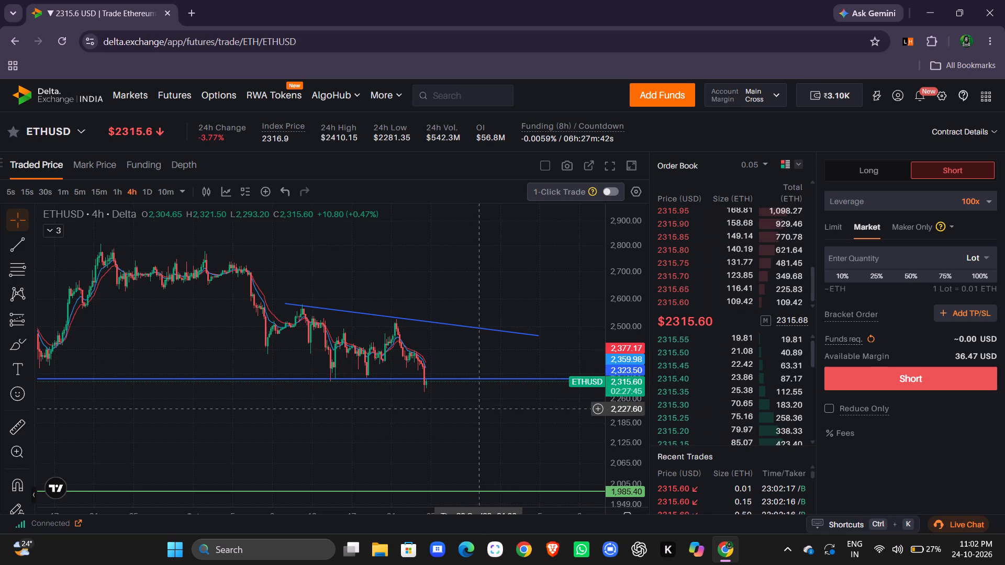
pyautogui.click(510, 426)
pyautogui.click(519, 254)
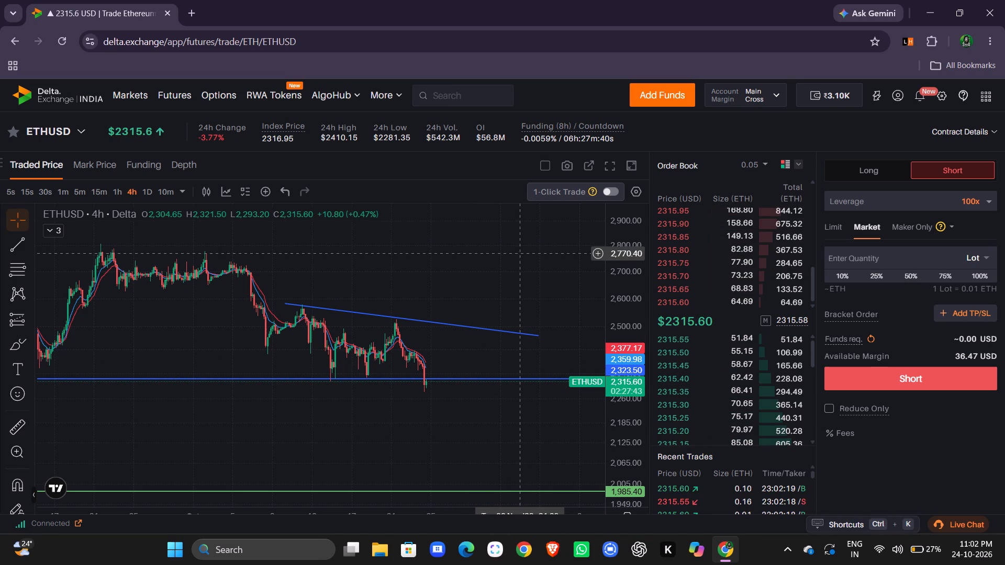
# Examine the ETHUSD 4h chart between the descending trend line and the 2,323.50 line, and the earlier rally around the 1,985.40 line.
pyautogui.moveTo(617, 347); pyautogui.dragTo(613, 295)
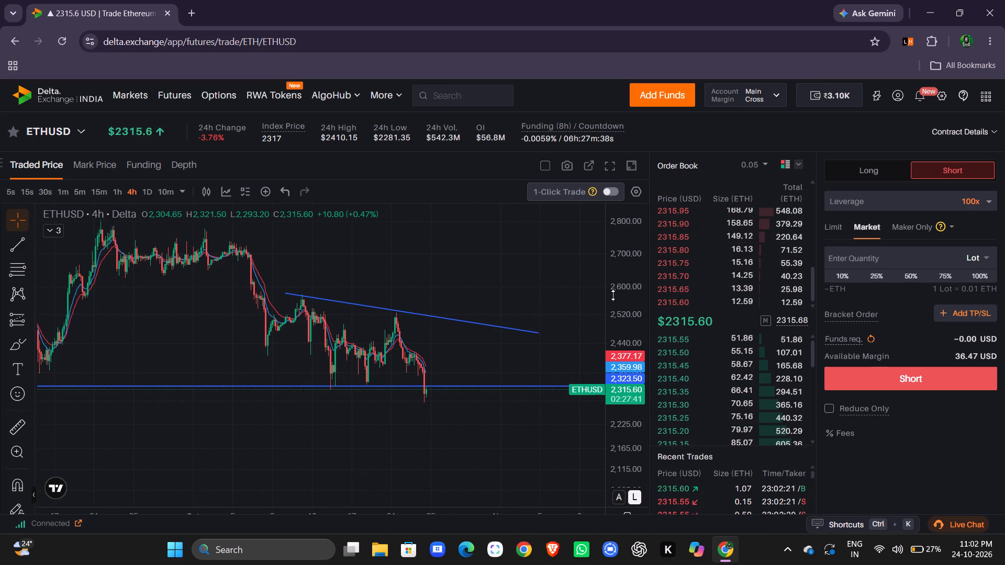
pyautogui.moveTo(465, 358); pyautogui.dragTo(597, 378)
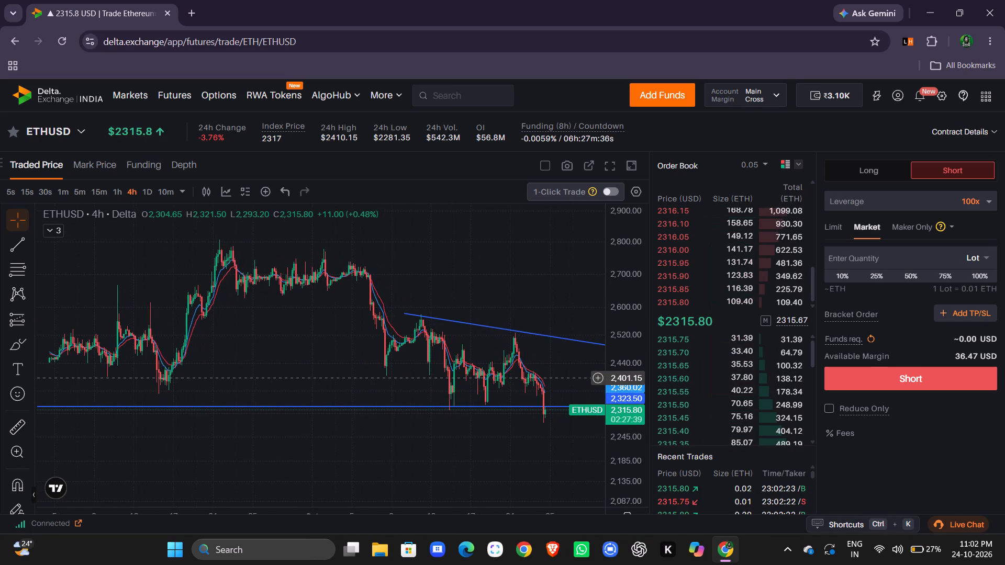
pyautogui.moveTo(597, 378); pyautogui.dragTo(535, 379)
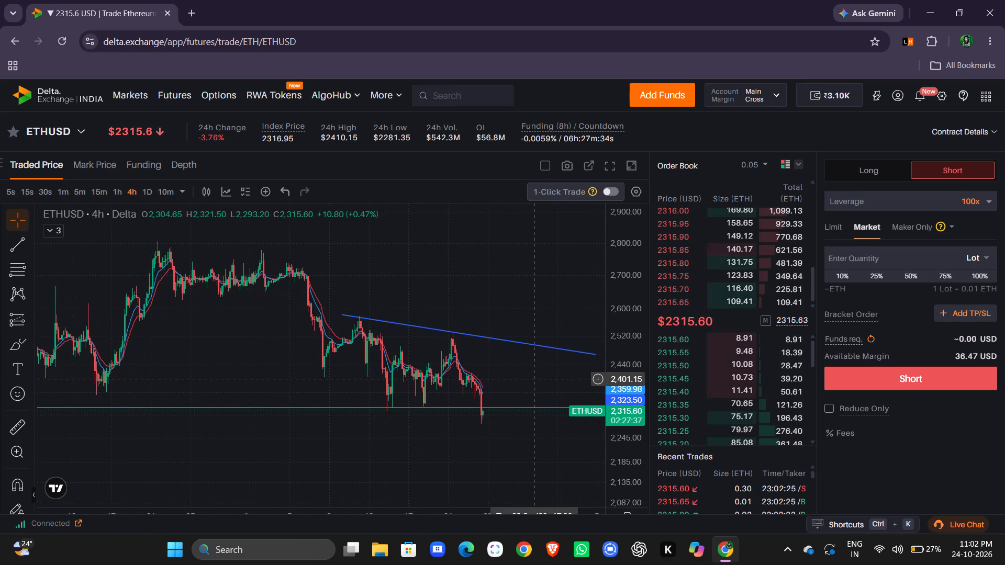
pyautogui.moveTo(632, 395); pyautogui.dragTo(637, 367)
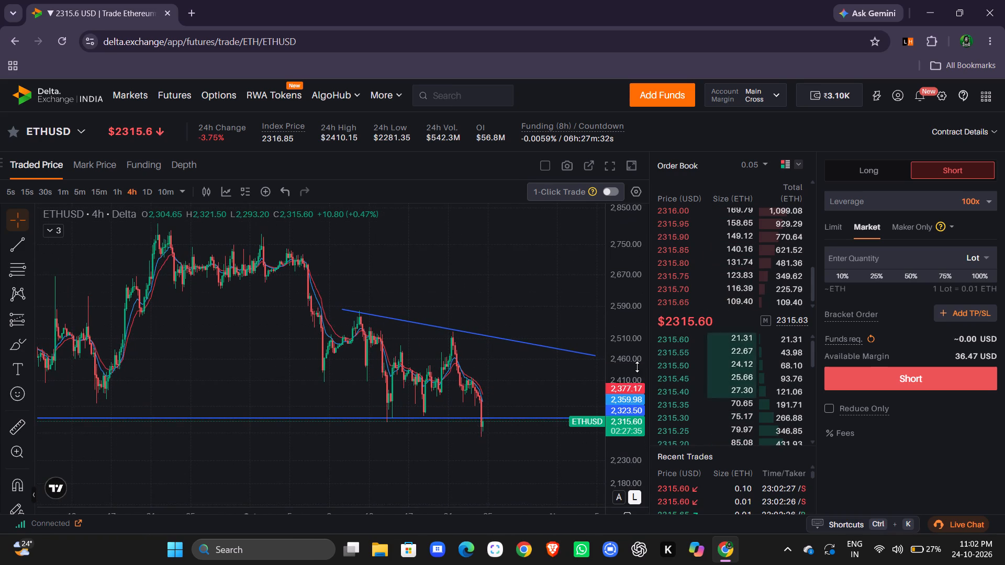
pyautogui.moveTo(637, 367); pyautogui.dragTo(636, 367)
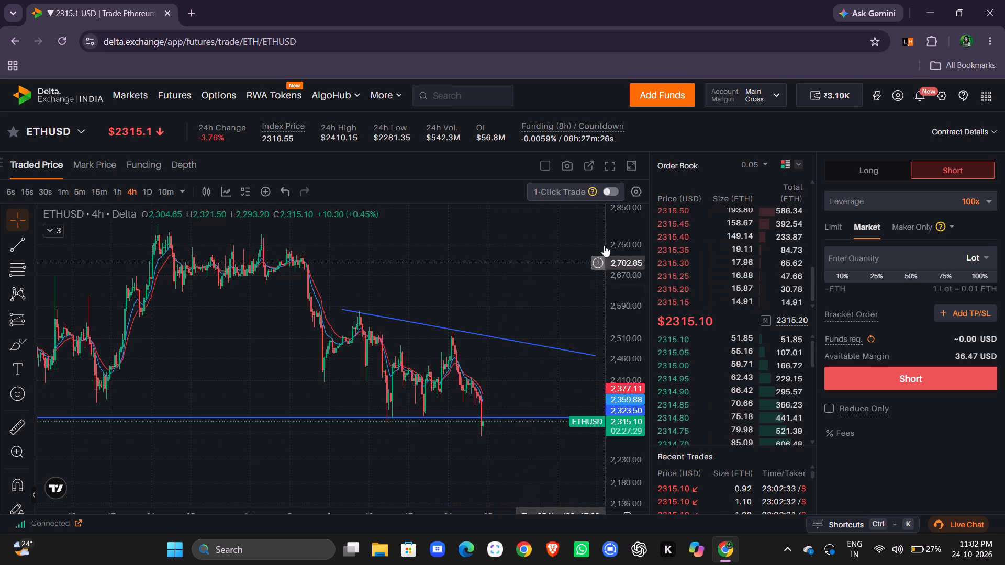
pyautogui.moveTo(615, 227); pyautogui.dragTo(617, 246)
pyautogui.moveTo(539, 255); pyautogui.dragTo(540, 176)
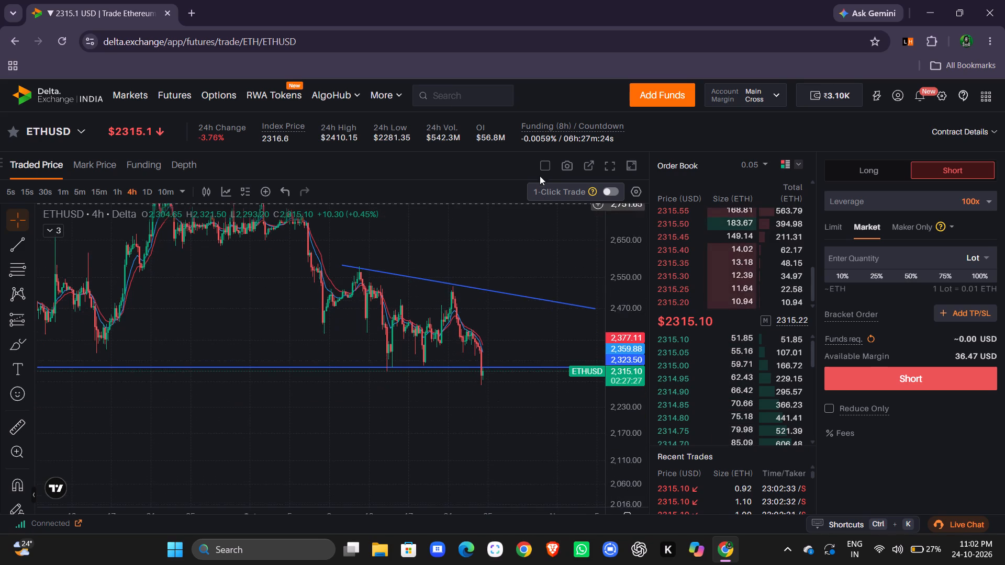
pyautogui.moveTo(540, 176); pyautogui.dragTo(912, 201)
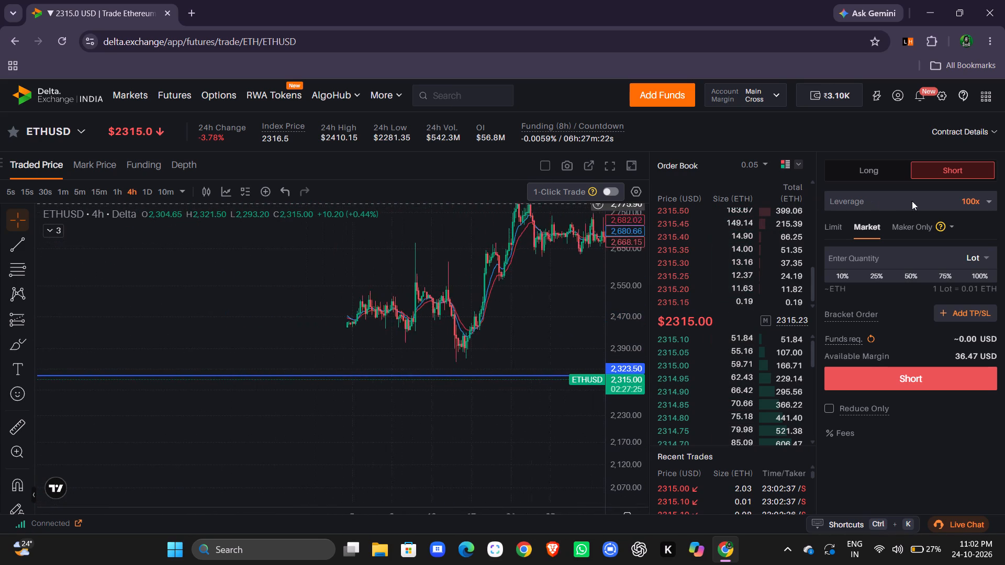
pyautogui.moveTo(912, 201); pyautogui.dragTo(577, 237)
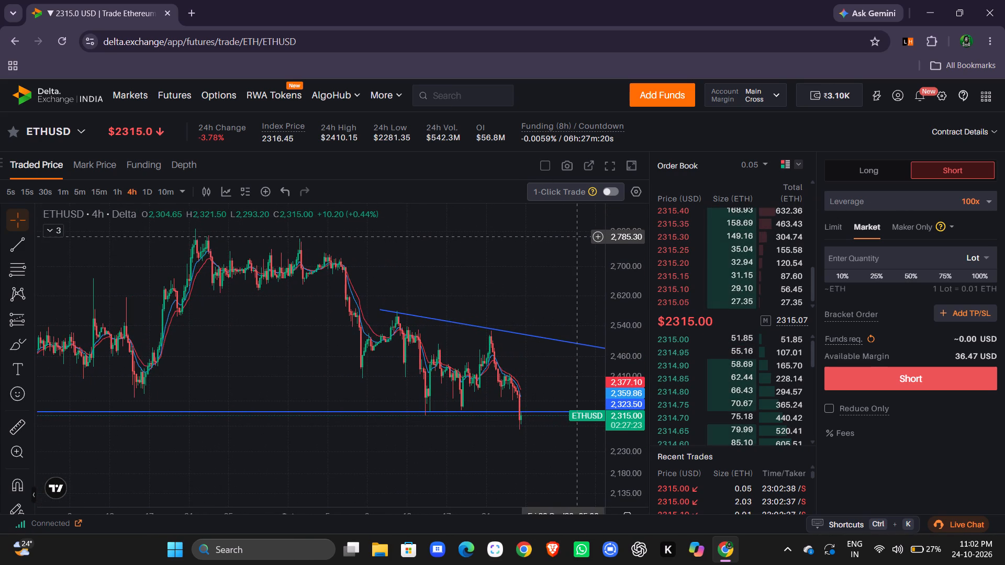
pyautogui.moveTo(420, 453); pyautogui.dragTo(712, 259)
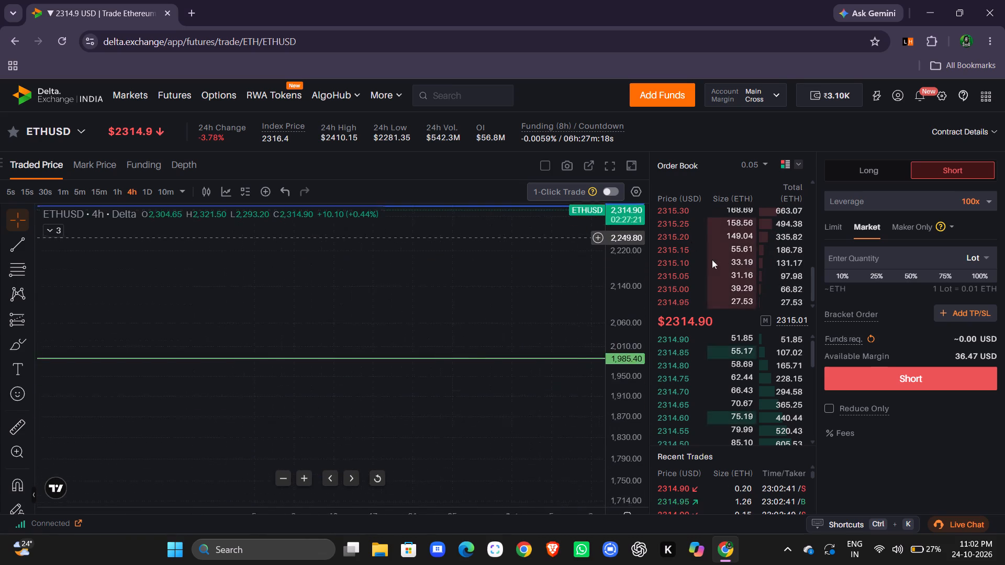
pyautogui.moveTo(712, 259); pyautogui.dragTo(867, 417)
pyautogui.moveTo(525, 464); pyautogui.dragTo(466, 208)
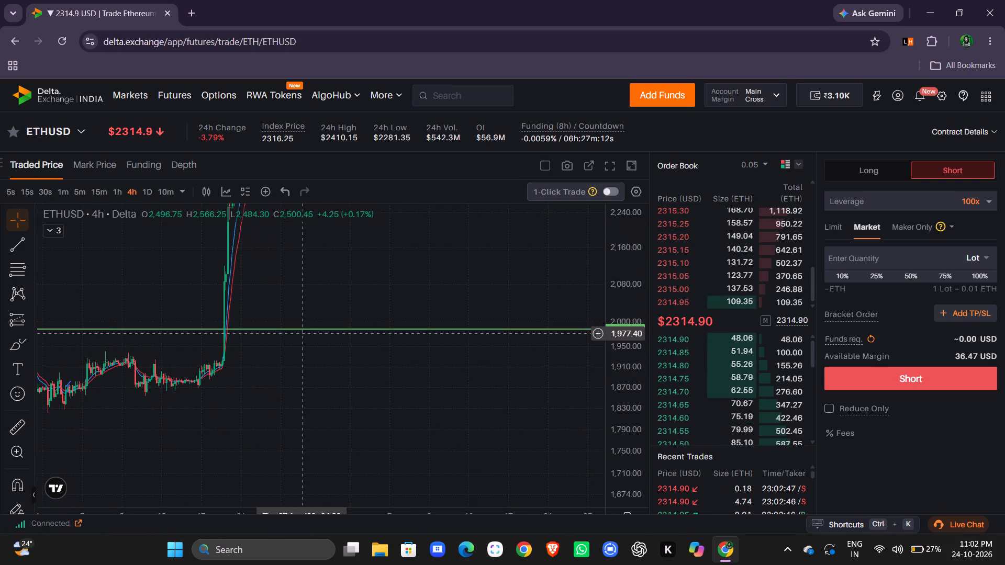
pyautogui.moveTo(419, 266); pyautogui.dragTo(392, 246)
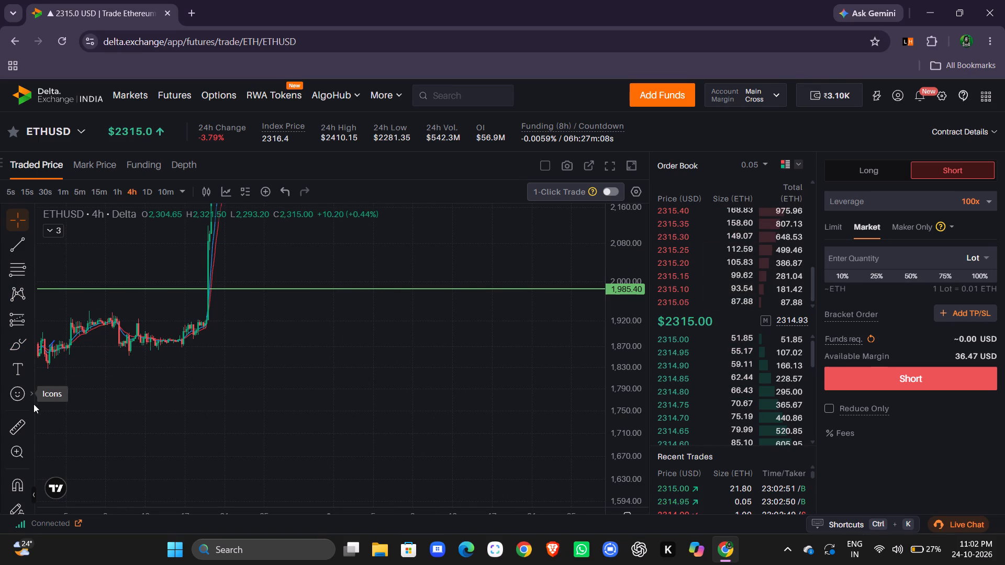
# Draw a rectangle zone at the base of the ETHUSD 4h rally, below the 1,985.40 line, between about 1,919 and 1,935.
pyautogui.click(29, 365)
pyautogui.click(29, 365)
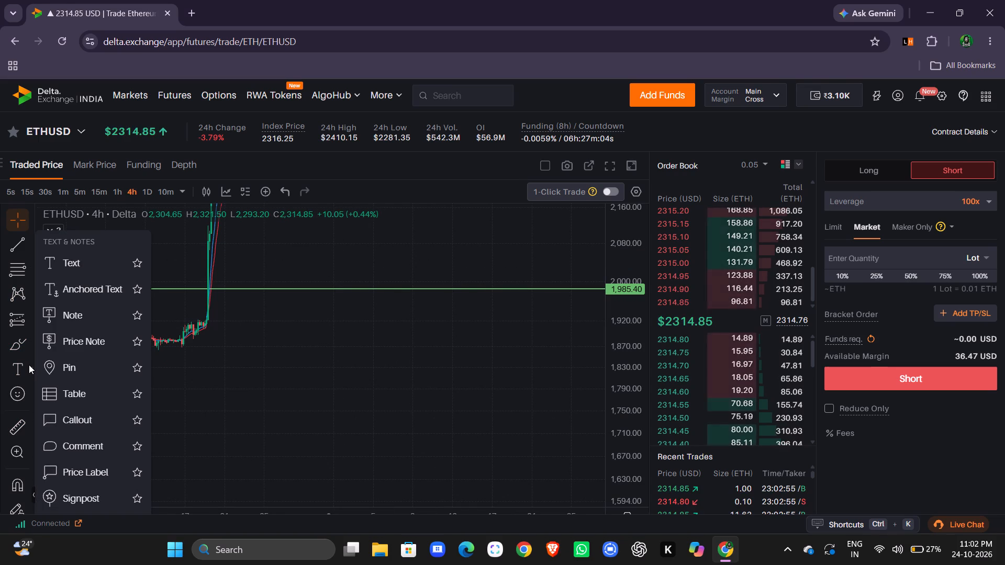
pyautogui.click(33, 340)
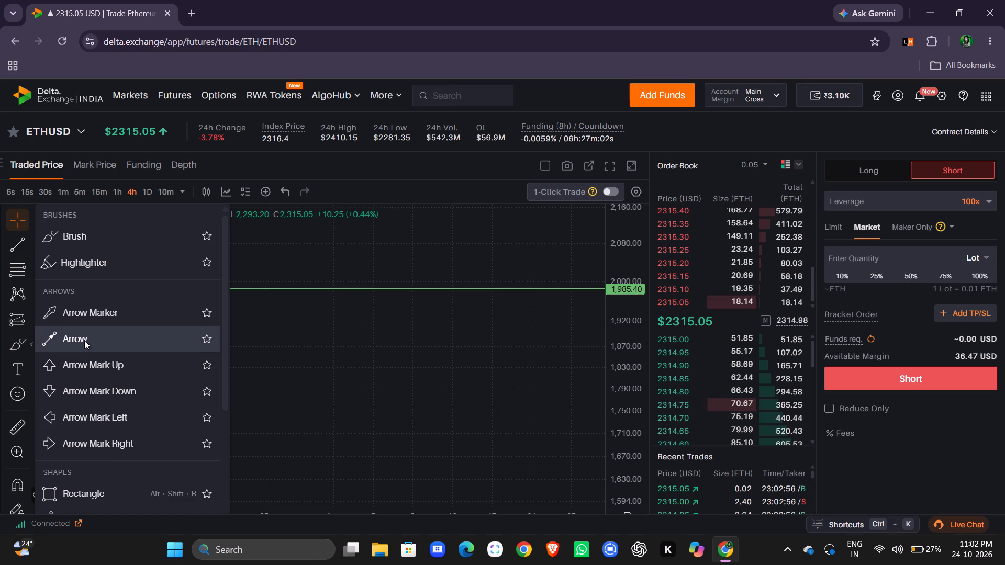
pyautogui.click(86, 491)
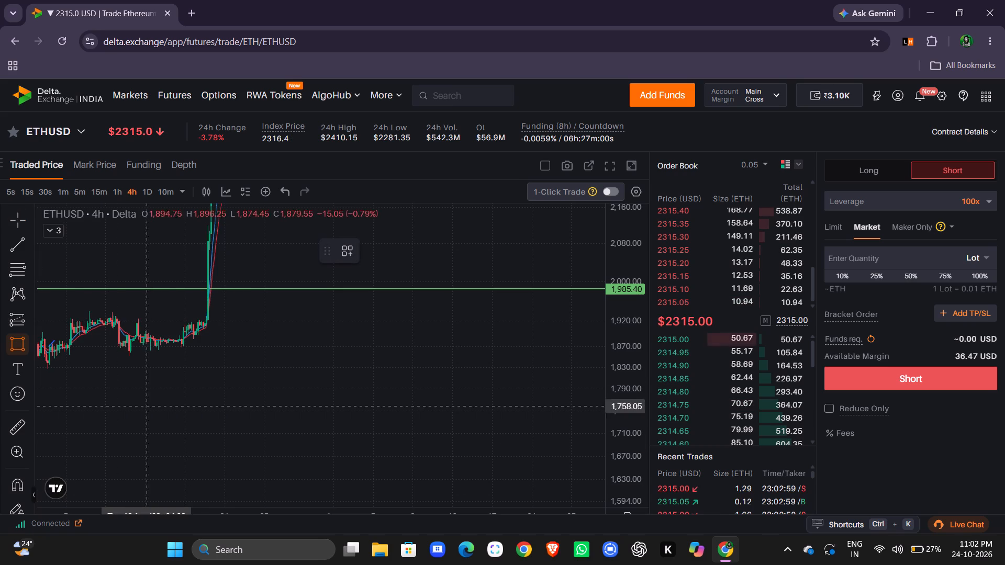
pyautogui.moveTo(165, 314); pyautogui.dragTo(399, 340)
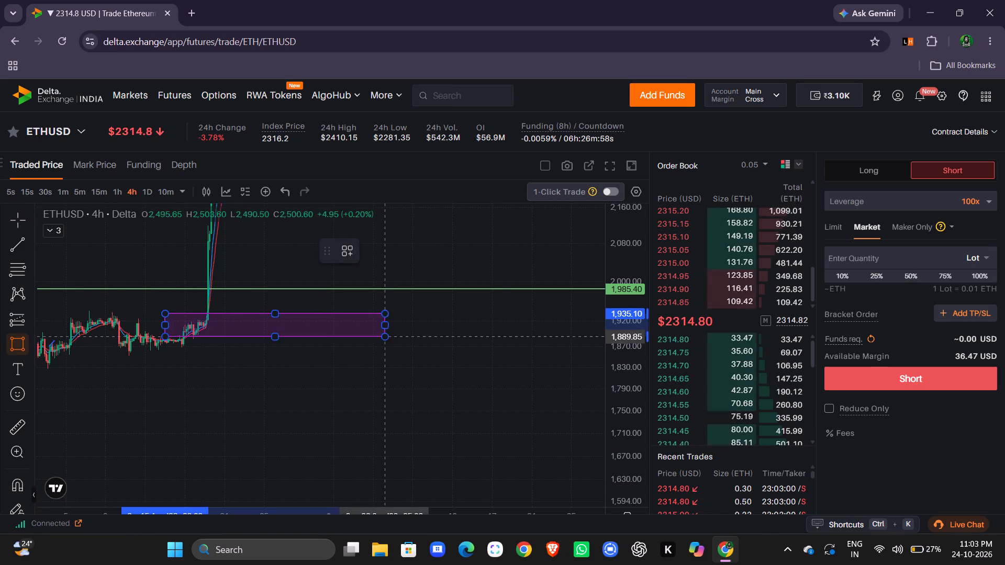
pyautogui.moveTo(399, 340); pyautogui.dragTo(603, 322)
pyautogui.click(603, 322)
# Stretch the rectangle zone's end forward in time on the ETHUSD 4h chart and raise its upper edge to about 1,950.
pyautogui.moveTo(506, 355); pyautogui.dragTo(294, 410)
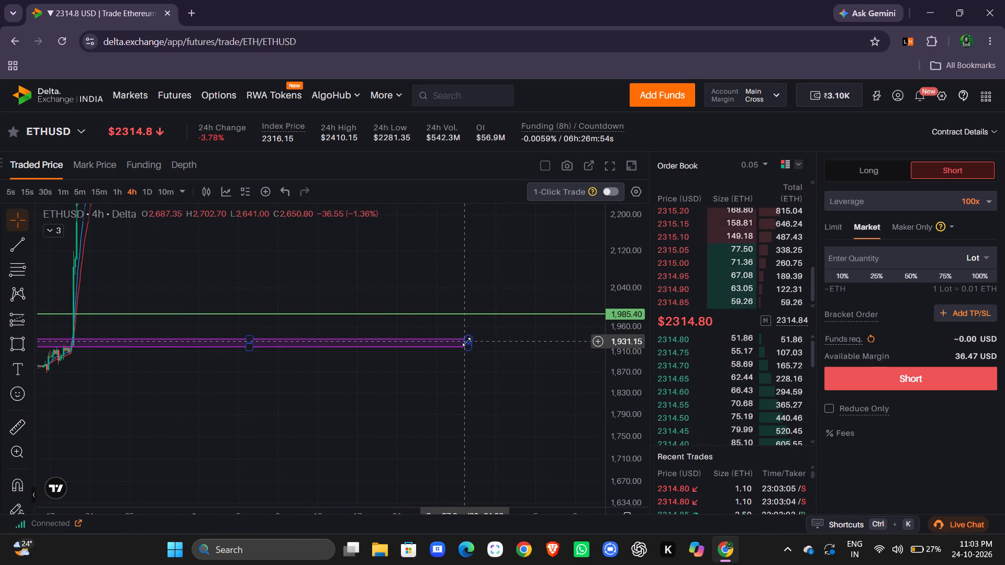
pyautogui.moveTo(470, 342); pyautogui.dragTo(677, 346)
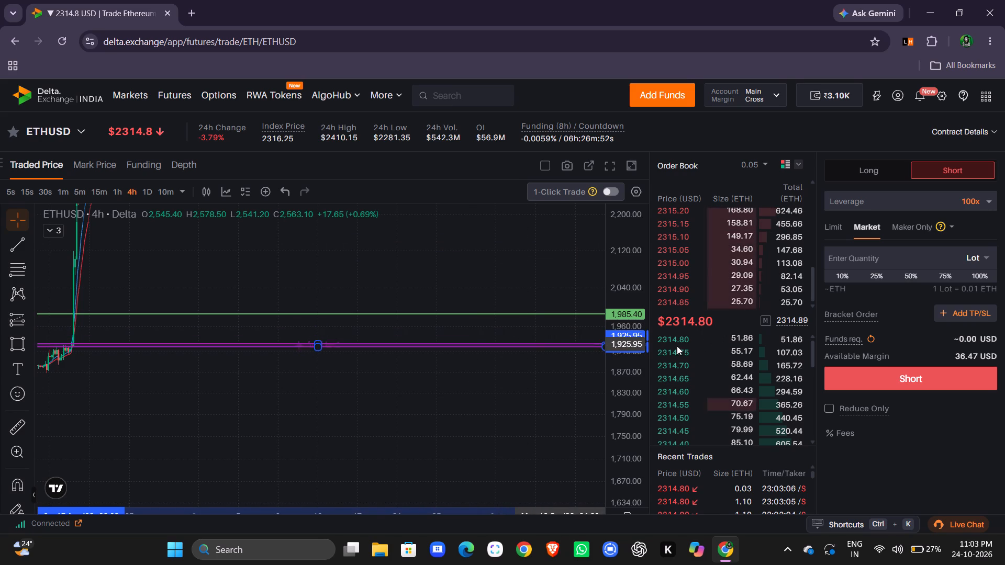
pyautogui.moveTo(677, 346); pyautogui.dragTo(668, 340)
pyautogui.click(528, 402)
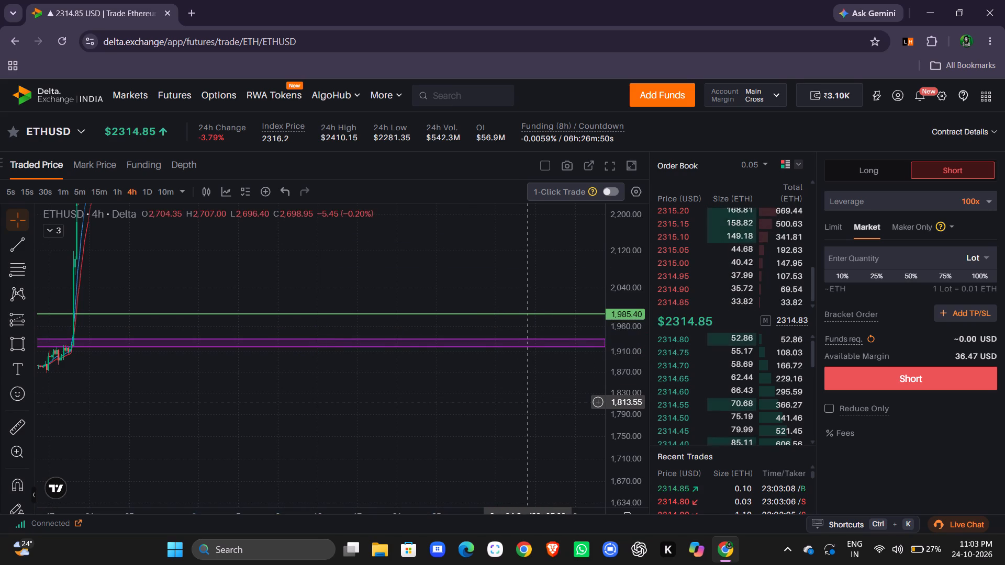
pyautogui.hscroll(-3, 528, 402)
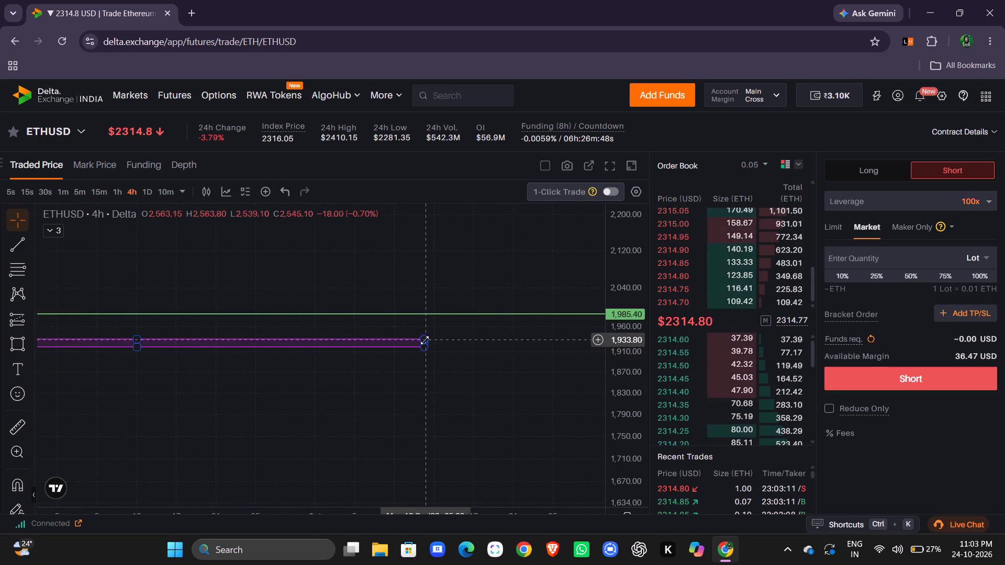
pyautogui.moveTo(423, 340); pyautogui.dragTo(576, 347)
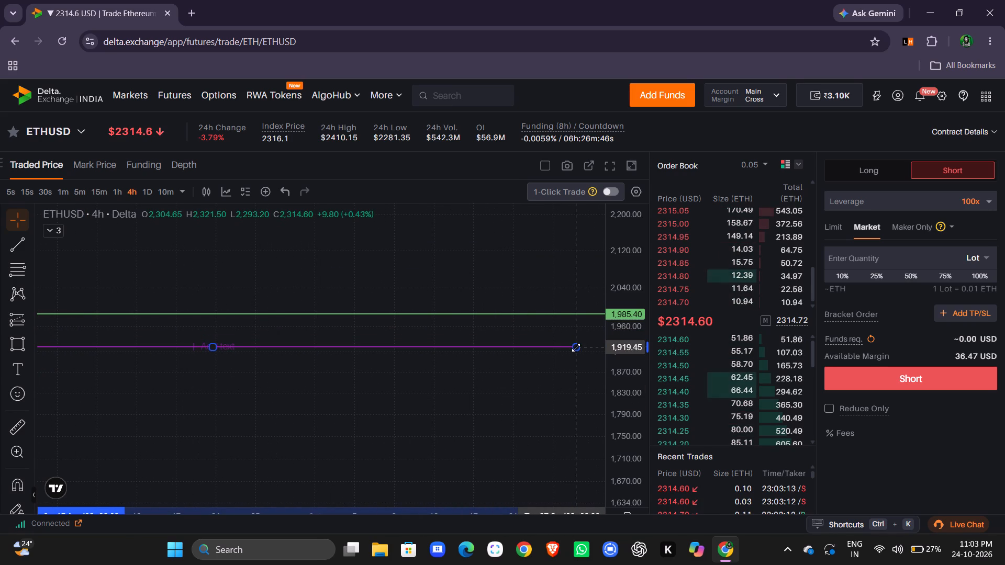
pyautogui.moveTo(576, 347); pyautogui.dragTo(586, 337)
pyautogui.click(586, 337)
pyautogui.click(513, 410)
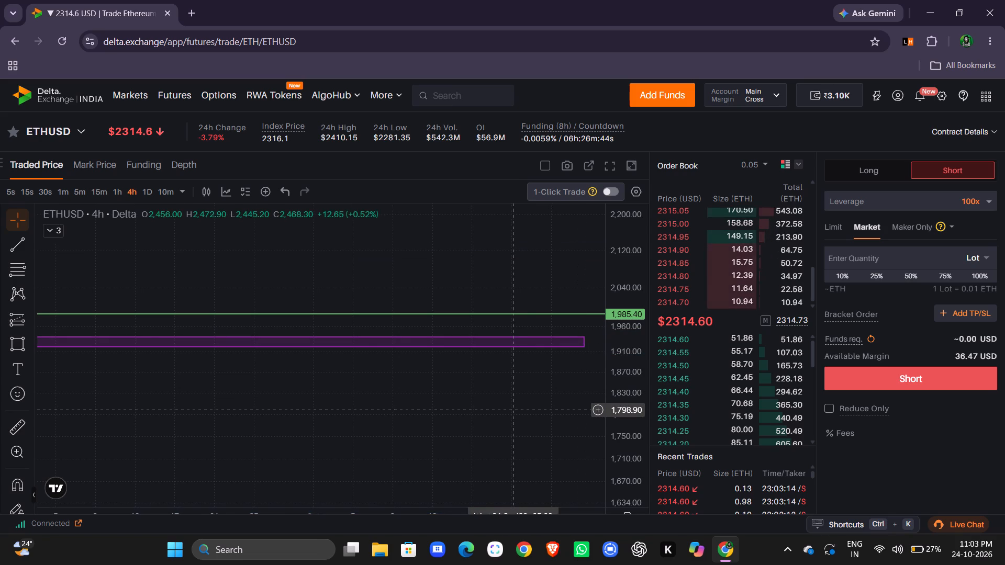
pyautogui.moveTo(617, 233); pyautogui.dragTo(618, 281)
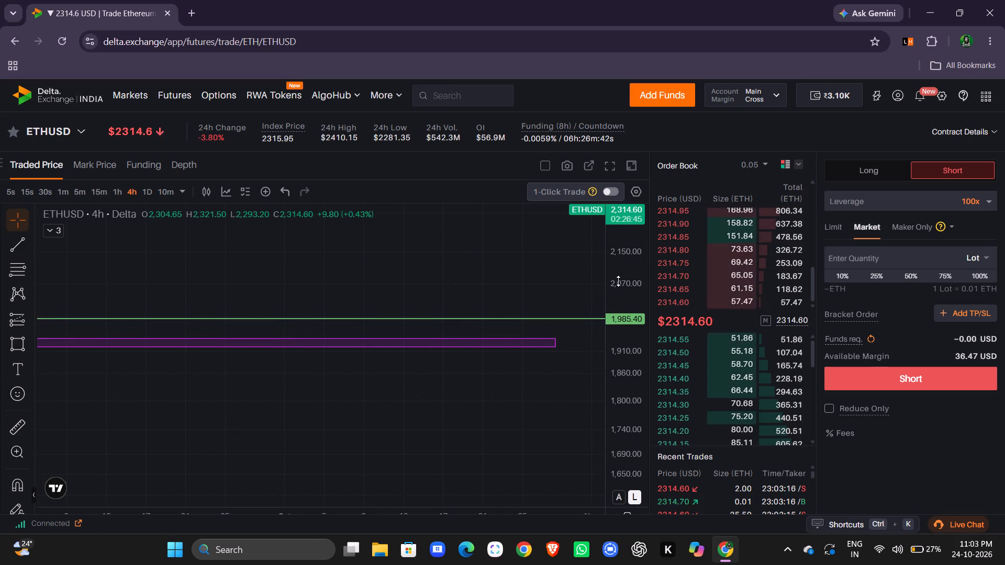
pyautogui.moveTo(618, 281); pyautogui.dragTo(618, 281)
pyautogui.moveTo(559, 341); pyautogui.dragTo(569, 341)
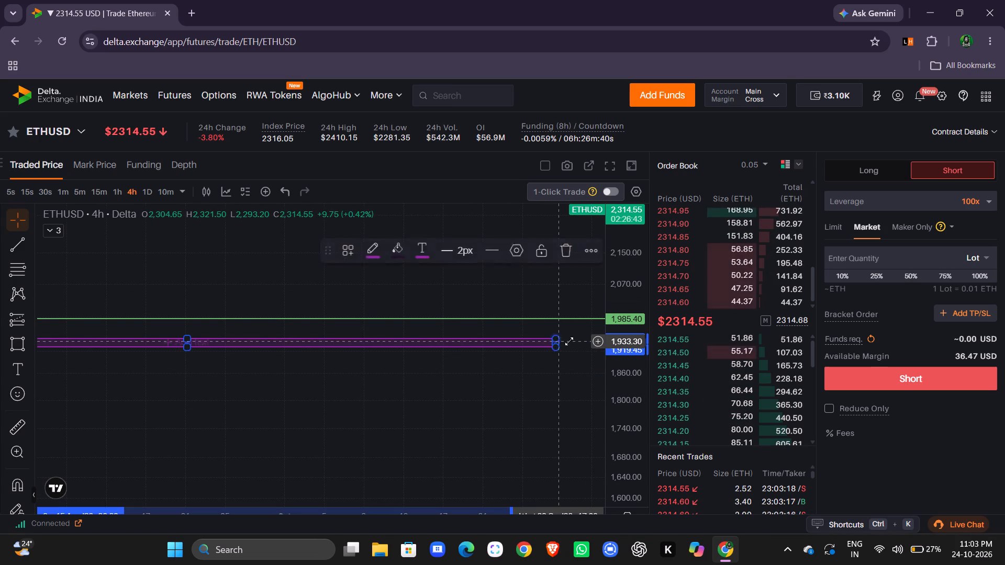
pyautogui.moveTo(569, 341); pyautogui.dragTo(644, 334)
pyautogui.click(482, 408)
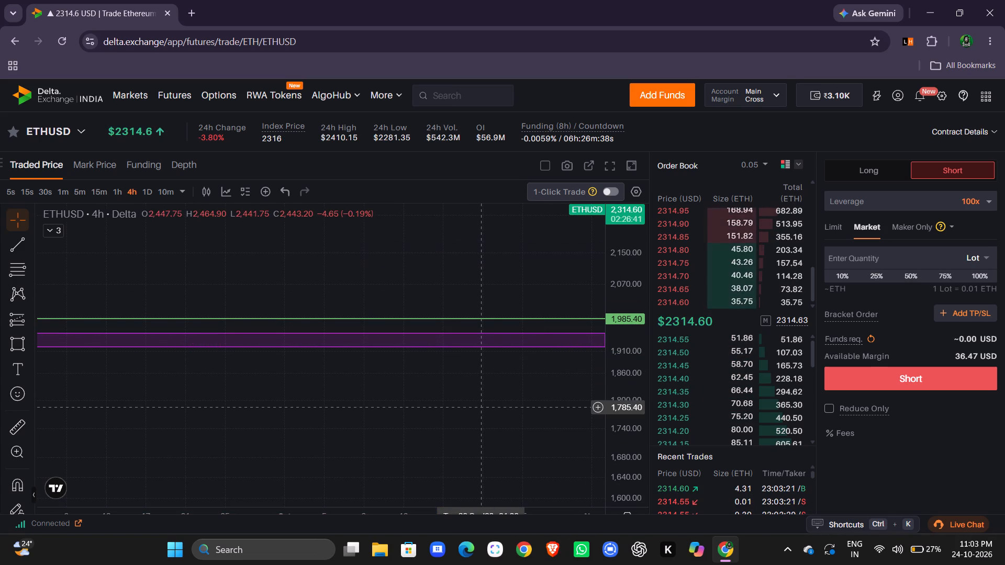
# Switch ETHUSD to the daily timeframe and extend the rectangle zone below the 1,985.40 line well past the latest candle.
pyautogui.click(145, 191)
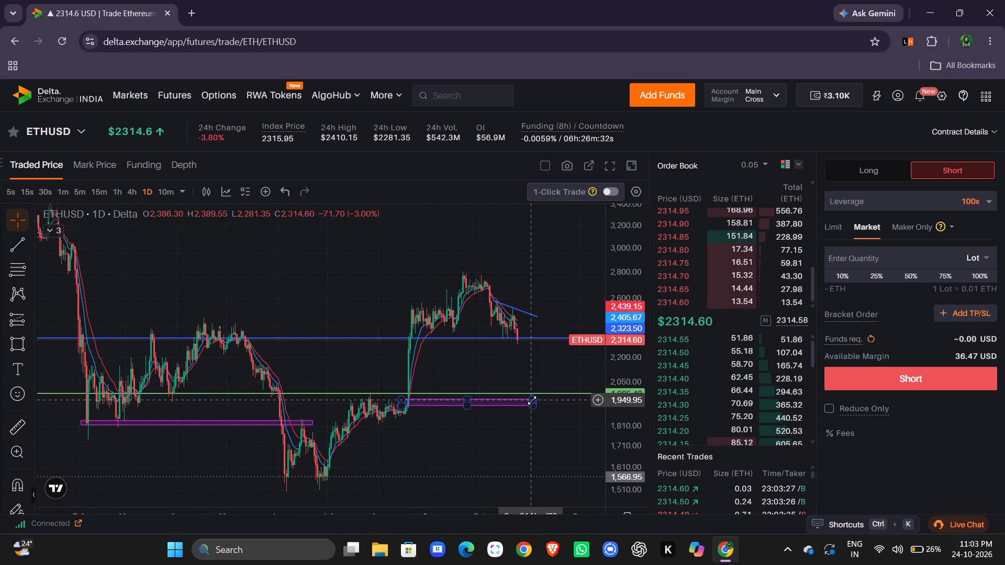
pyautogui.moveTo(532, 400); pyautogui.dragTo(591, 400)
pyautogui.click(527, 435)
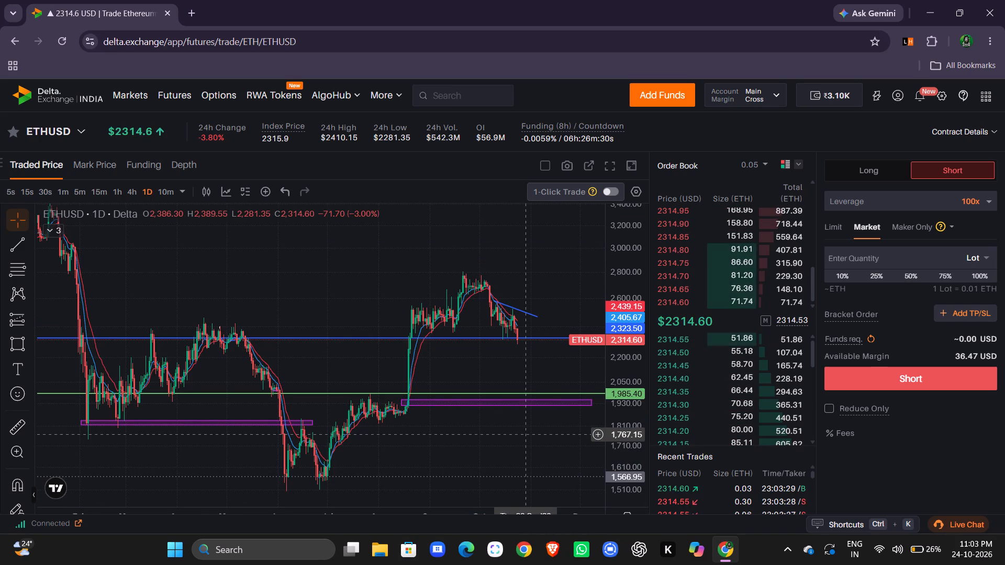
# Measure the ETHUSD daily price range from about 2,318.50 up to about 2,483 near the descending trend line, and clear the measurement.
pyautogui.moveTo(556, 276); pyautogui.dragTo(455, 257)
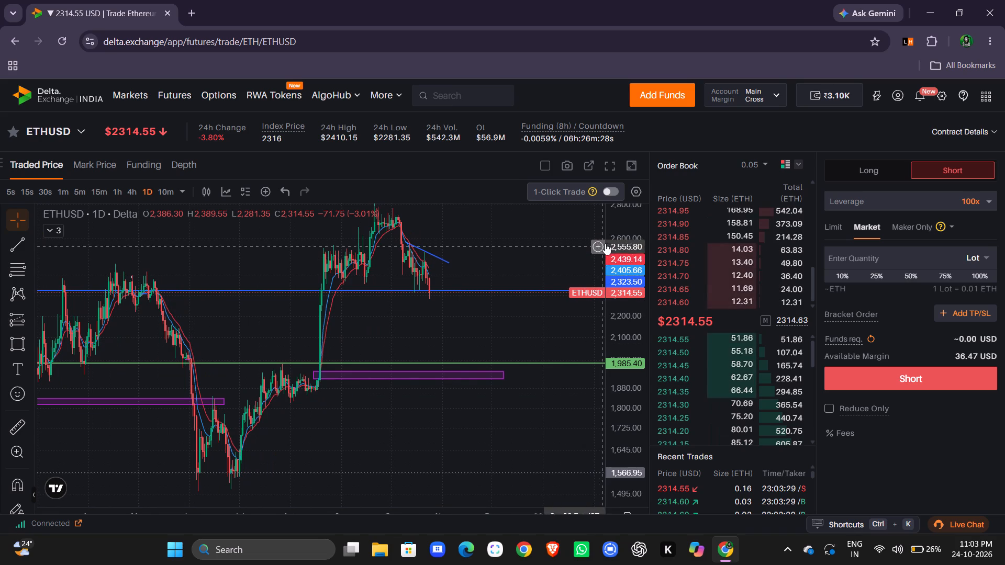
pyautogui.moveTo(618, 223); pyautogui.dragTo(622, 203)
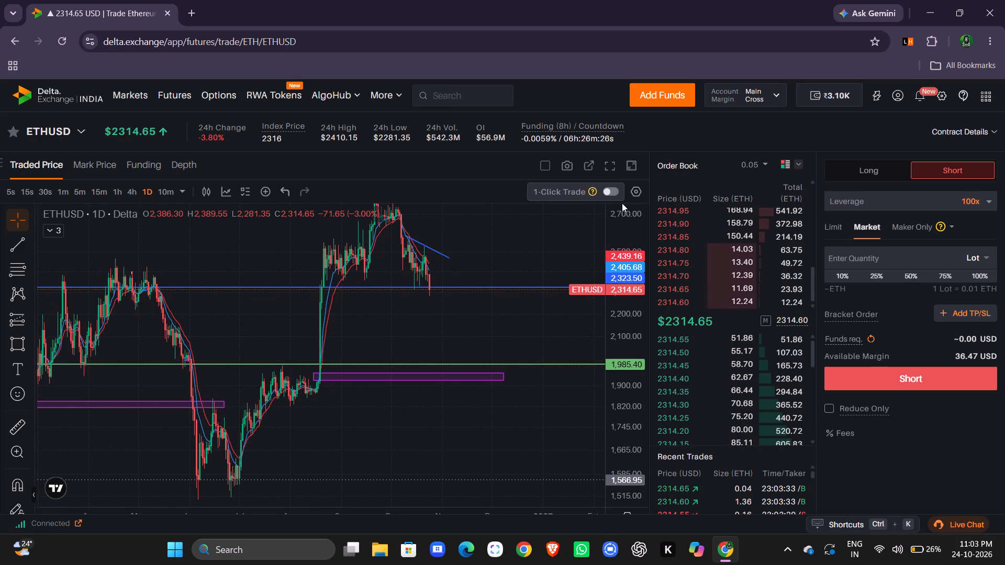
pyautogui.moveTo(525, 250); pyautogui.dragTo(516, 338)
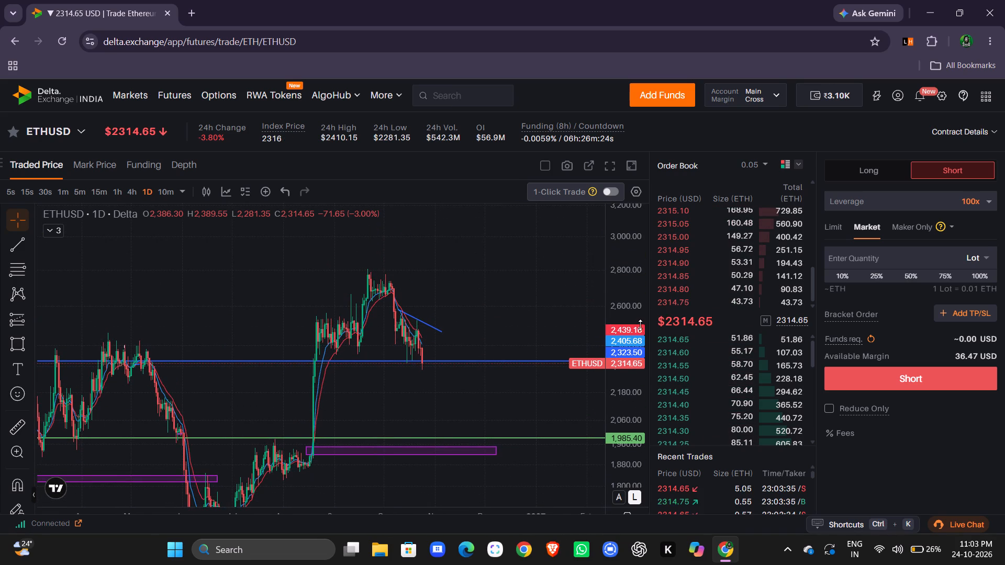
pyautogui.moveTo(641, 325); pyautogui.dragTo(644, 280)
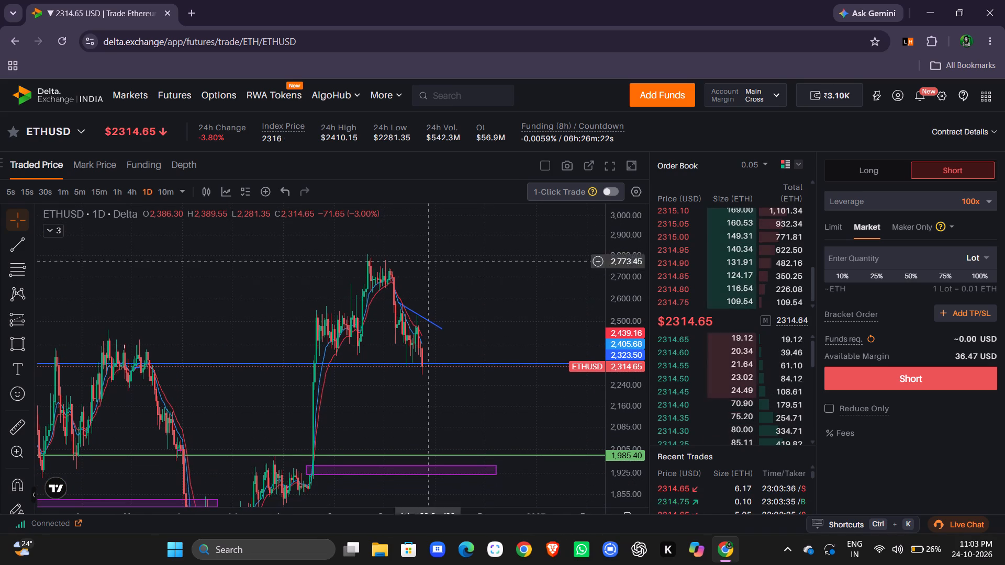
pyautogui.click(16, 421)
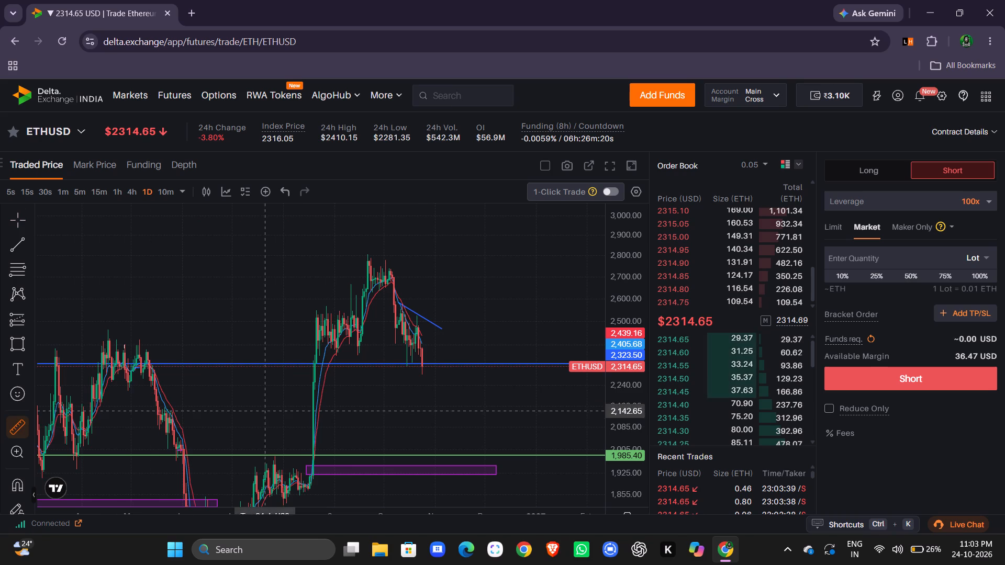
pyautogui.moveTo(439, 366); pyautogui.dragTo(443, 351)
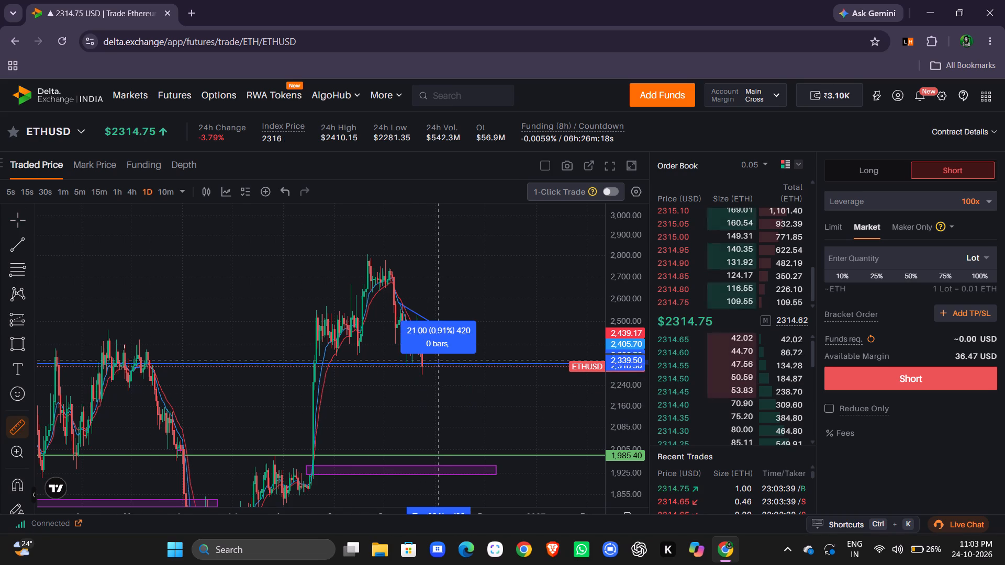
pyautogui.moveTo(443, 351); pyautogui.dragTo(444, 346)
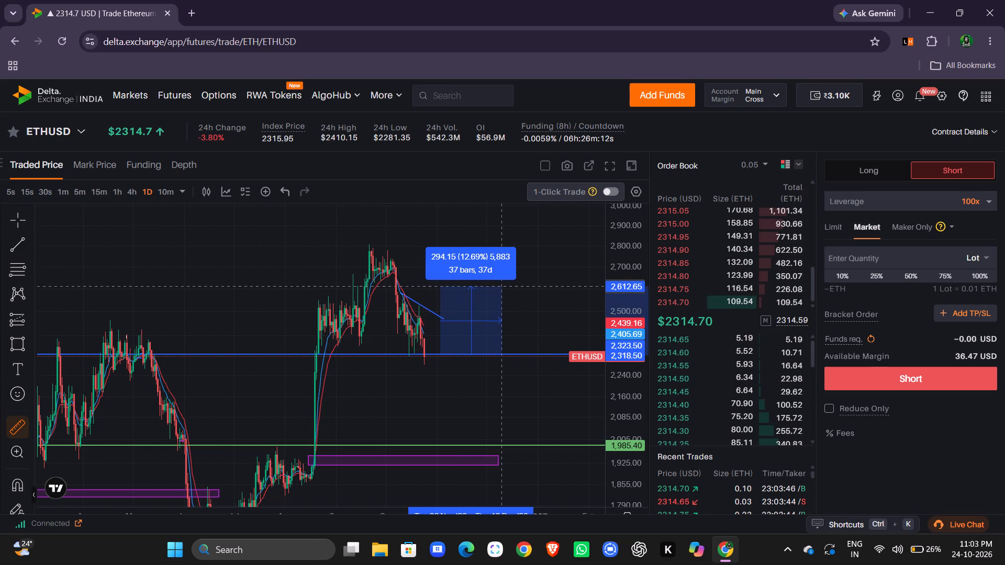
pyautogui.click(415, 316)
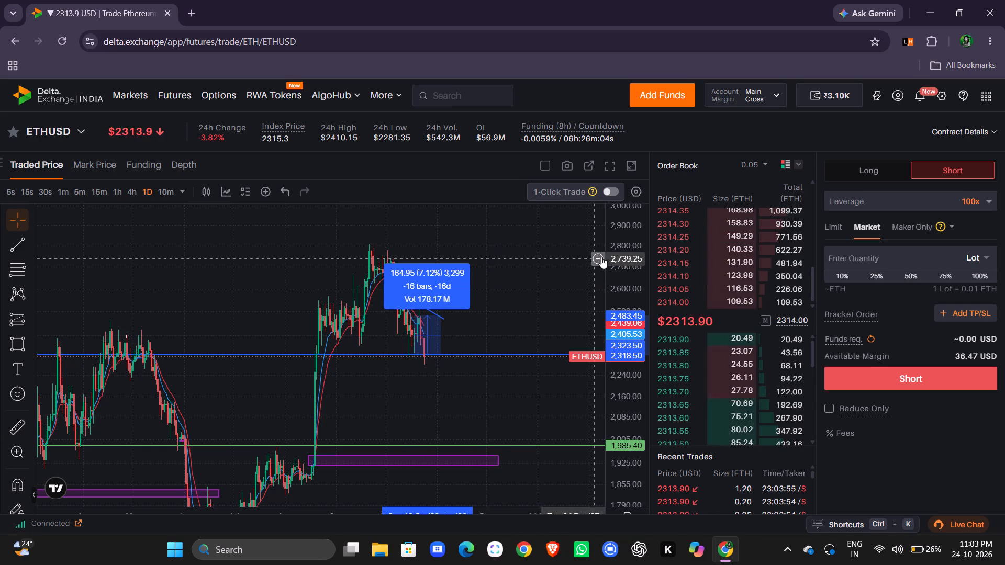
pyautogui.moveTo(617, 236); pyautogui.dragTo(617, 252)
pyautogui.click(578, 258)
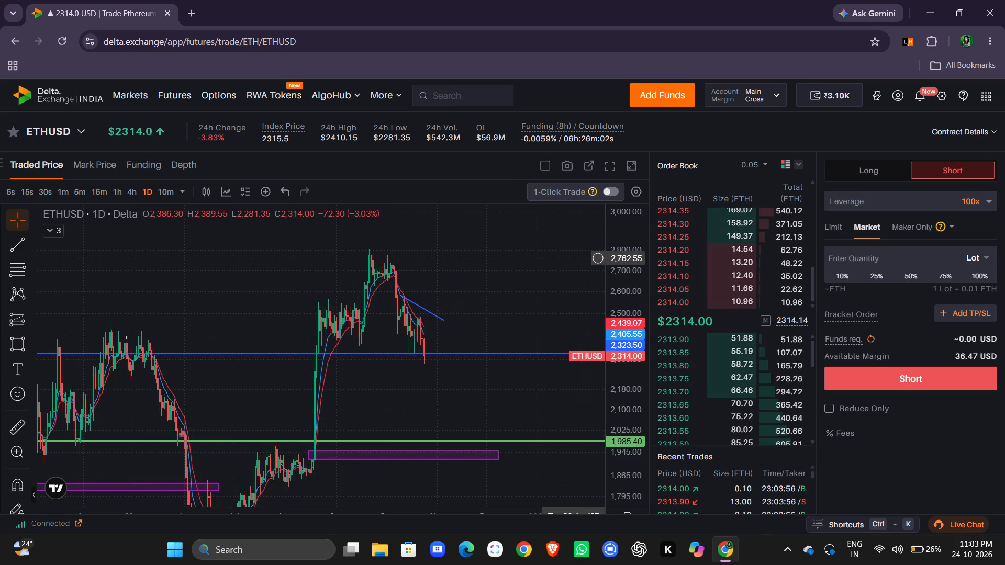
# Measure the potential ETHUSD daily drop from about 2,317 down to just below the 1,985.40 line, and clear the measurement.
pyautogui.click(12, 431)
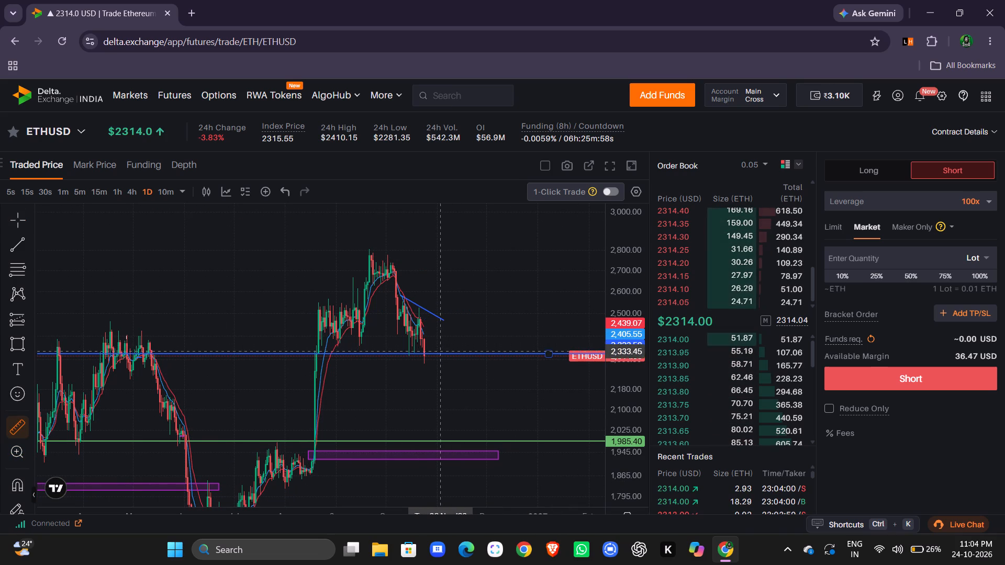
pyautogui.click(445, 356)
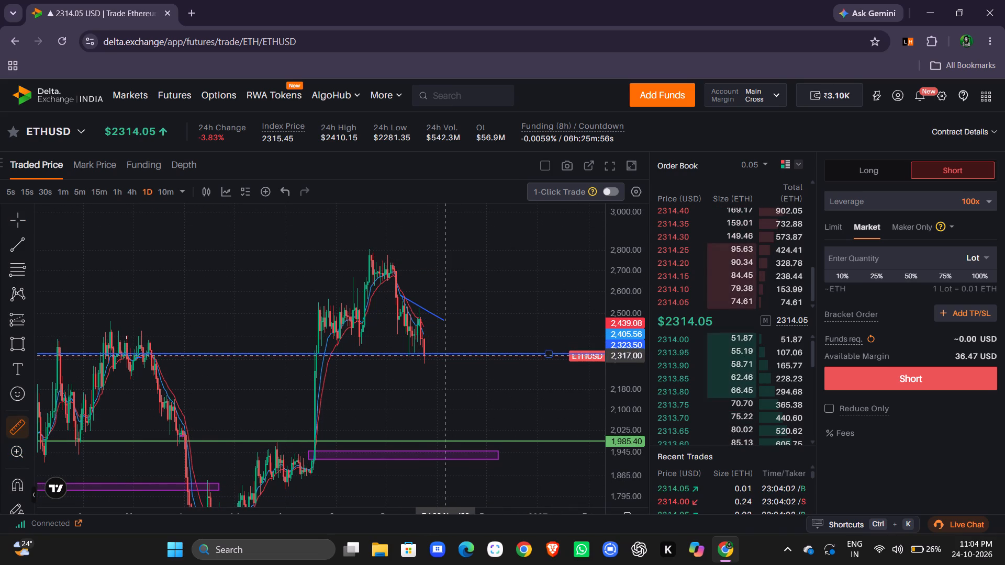
pyautogui.click(491, 442)
pyautogui.click(528, 265)
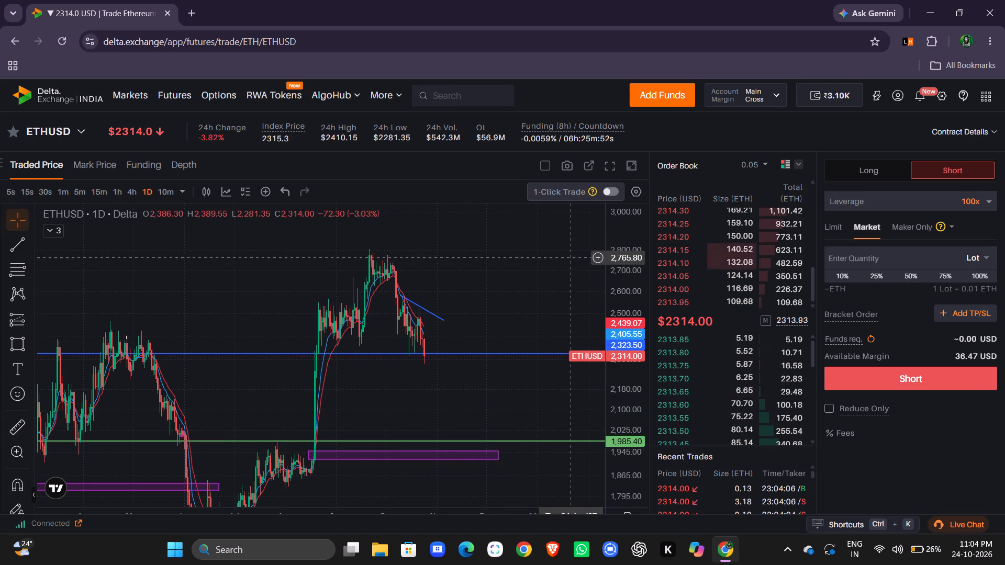
# Switch ETHUSD to the 4h and 1h timeframes and examine the latest price action around the 2,323.50 line.
pyautogui.moveTo(618, 230); pyautogui.dragTo(634, 262)
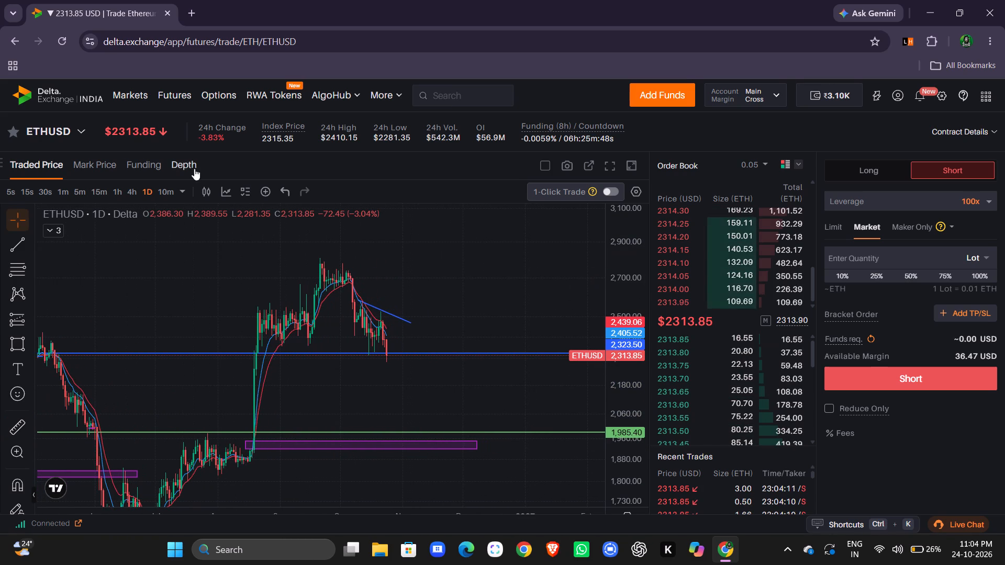
pyautogui.click(131, 194)
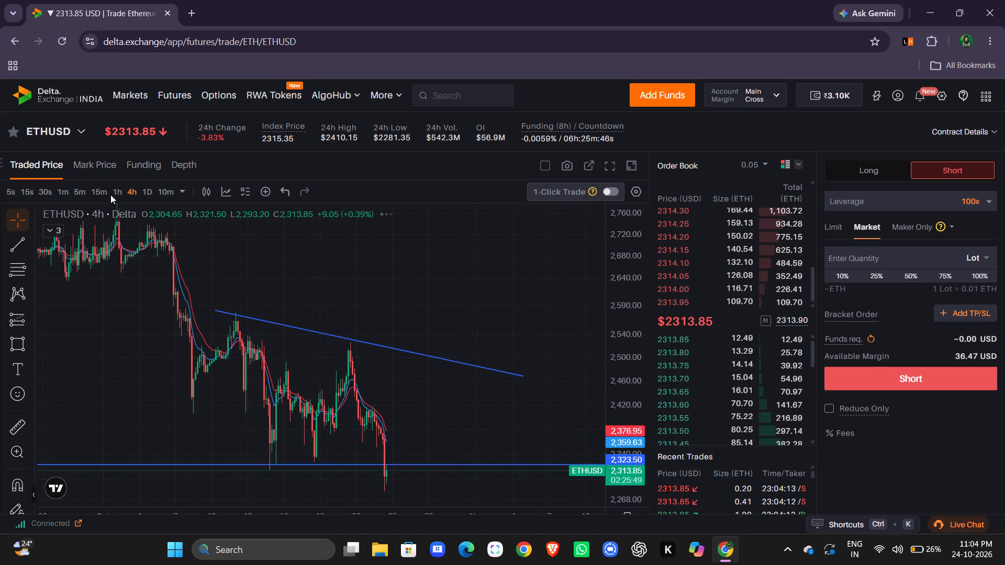
pyautogui.click(115, 193)
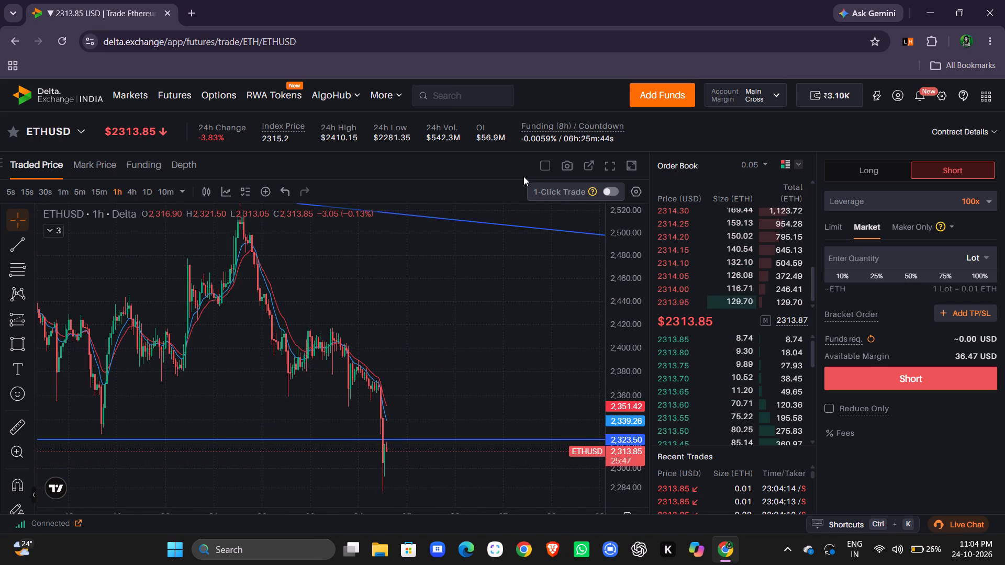
pyautogui.moveTo(639, 226); pyautogui.dragTo(640, 262)
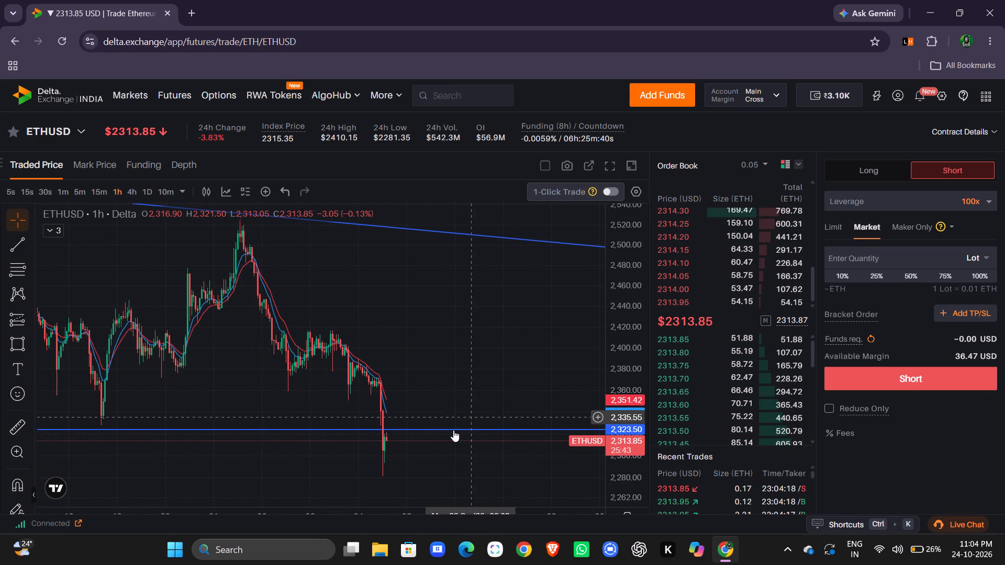
pyautogui.moveTo(514, 356); pyautogui.dragTo(542, 357)
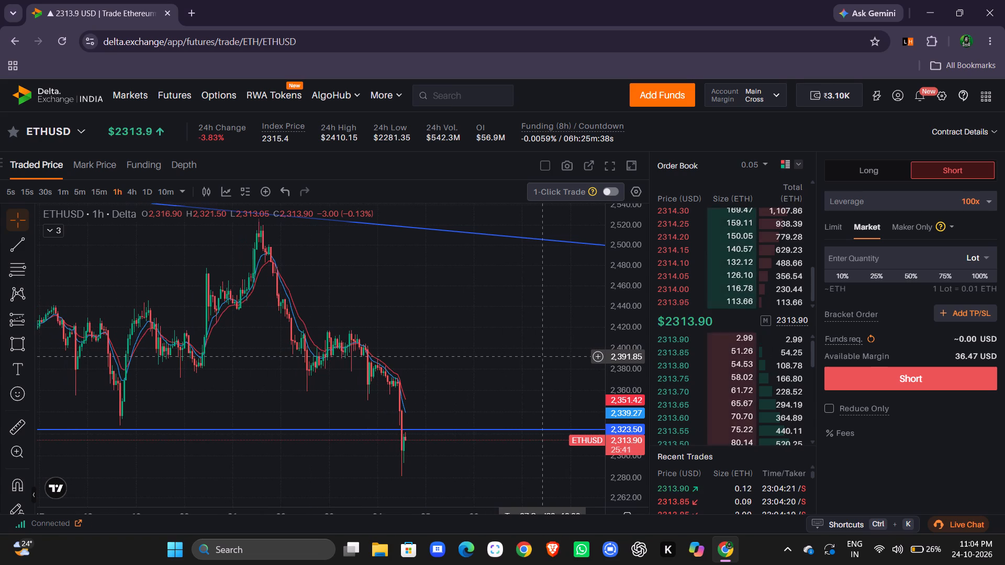
pyautogui.moveTo(542, 357); pyautogui.dragTo(564, 353)
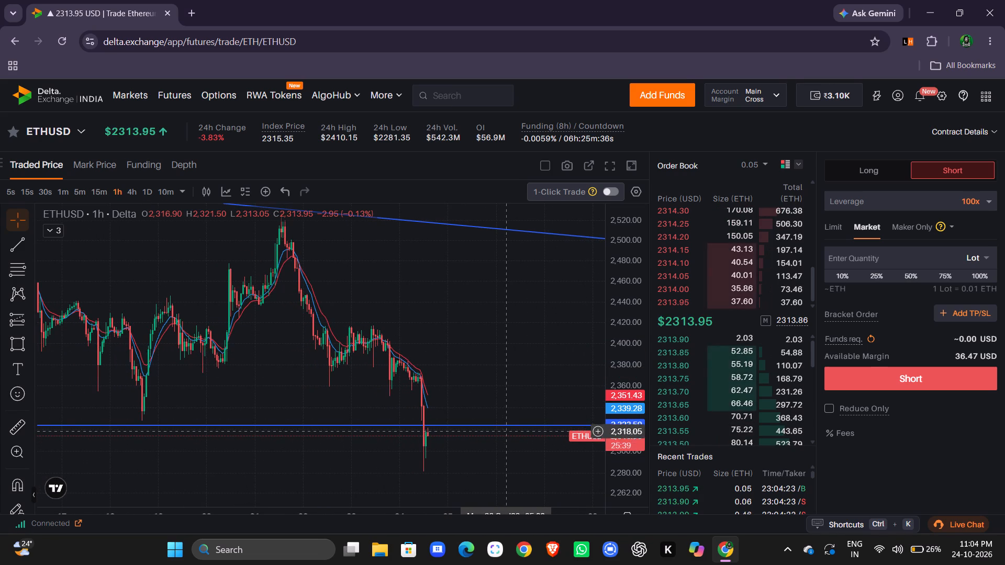
pyautogui.moveTo(621, 261); pyautogui.dragTo(620, 288)
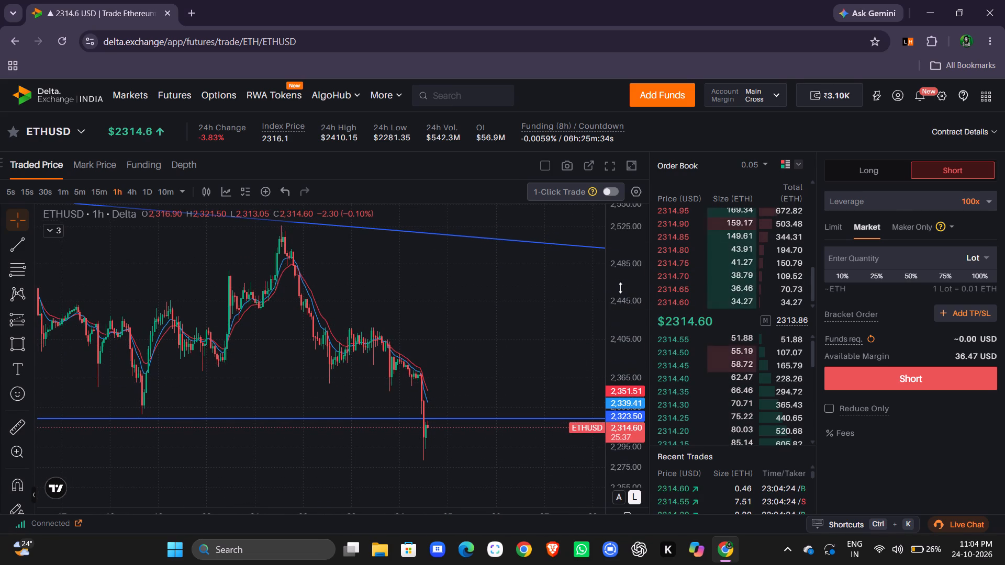
# Set the quantity of the ETHUSD market short order to 50 lots.
pyautogui.click(902, 254)
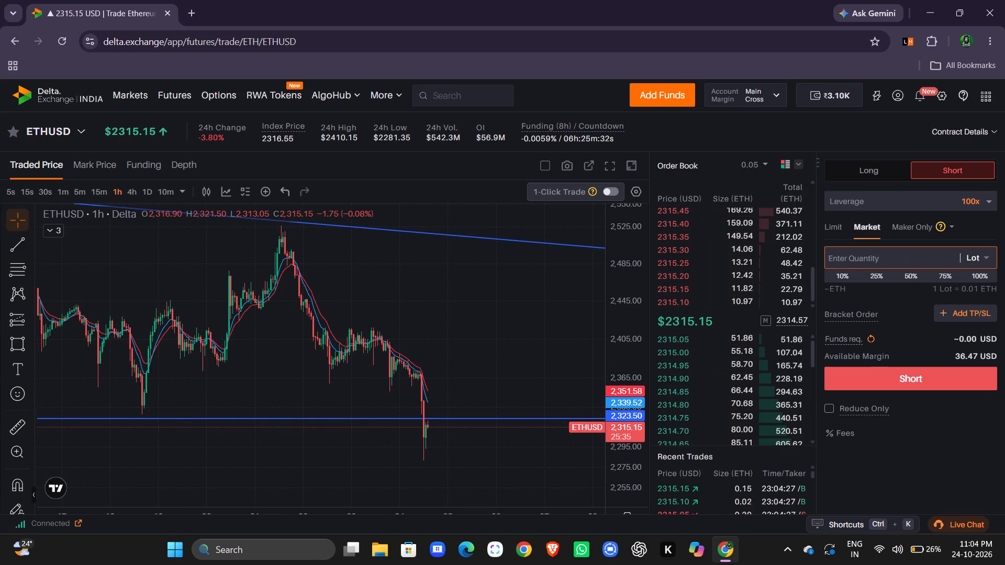
pyautogui.press('1')
pyautogui.press('0')
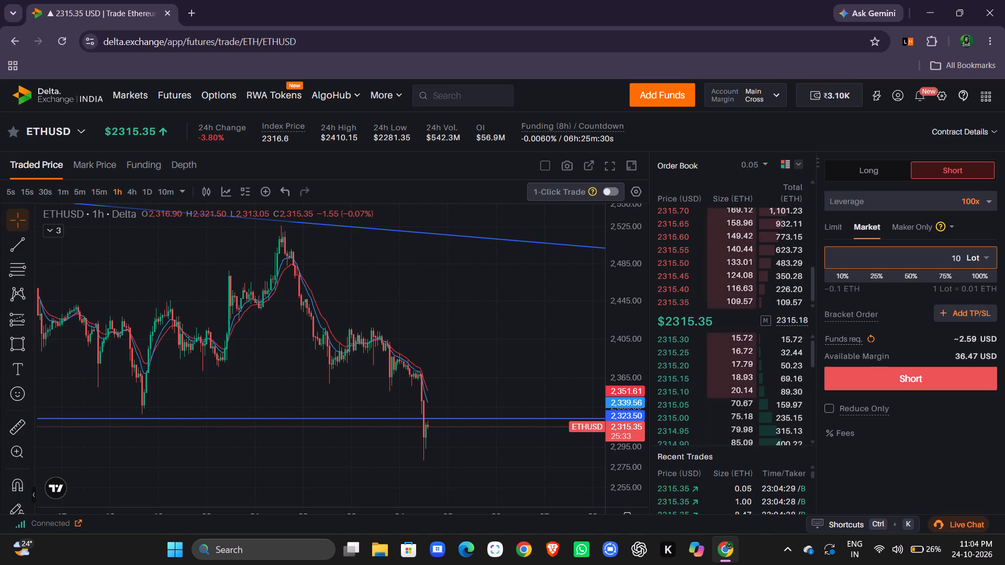
pyautogui.press('0')
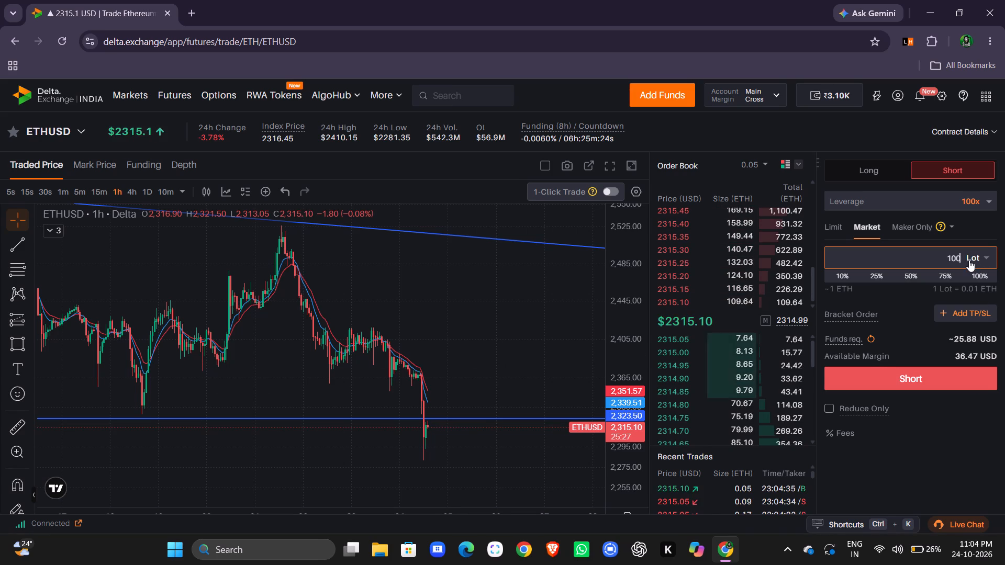
pyautogui.press('BackSpace')
pyautogui.press('BackSpace')
pyautogui.press('BackSpace')
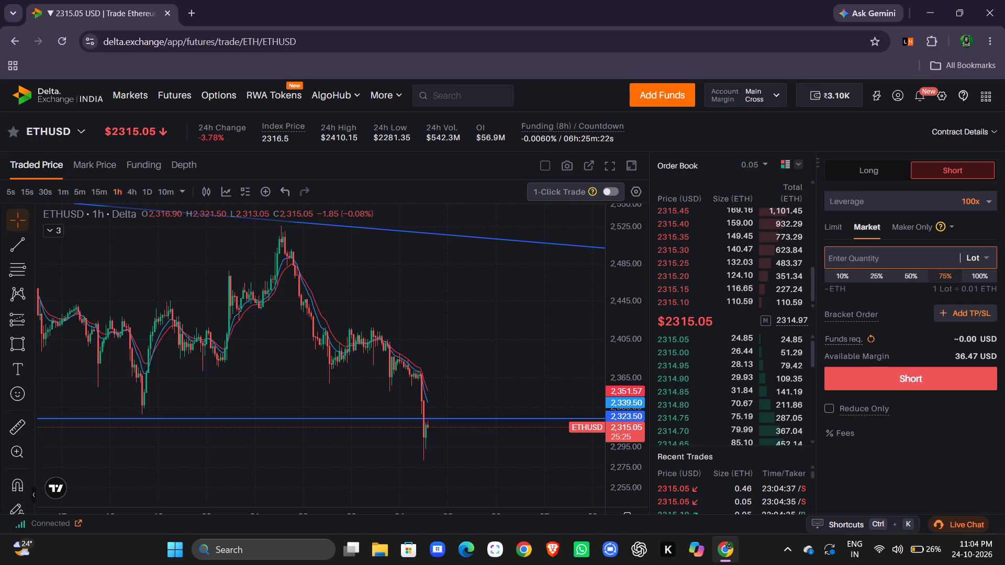
pyautogui.write('50')
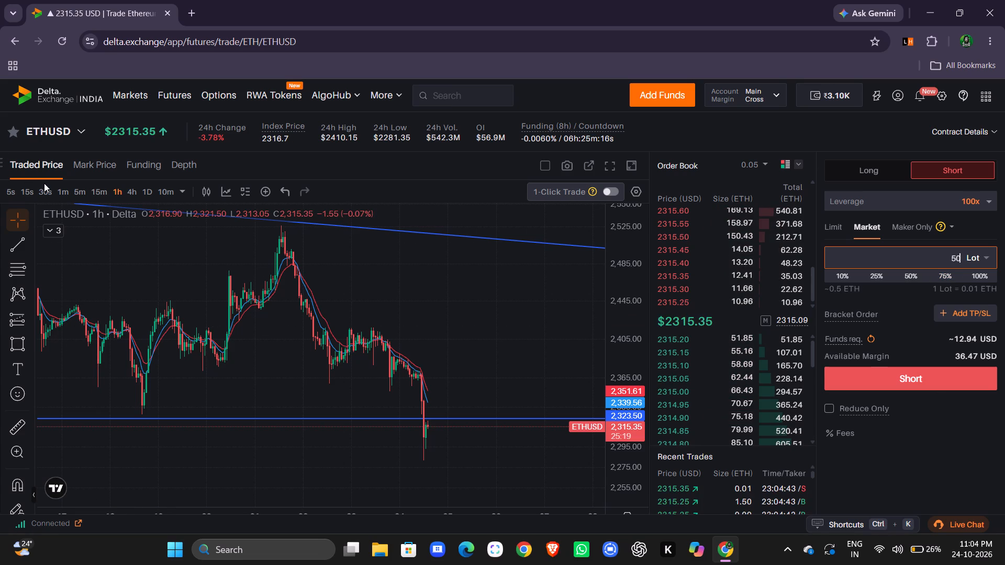
# Switch ETHUSD to the 5m timeframe and examine the latest price action around the 2,323.50 line.
pyautogui.click(79, 190)
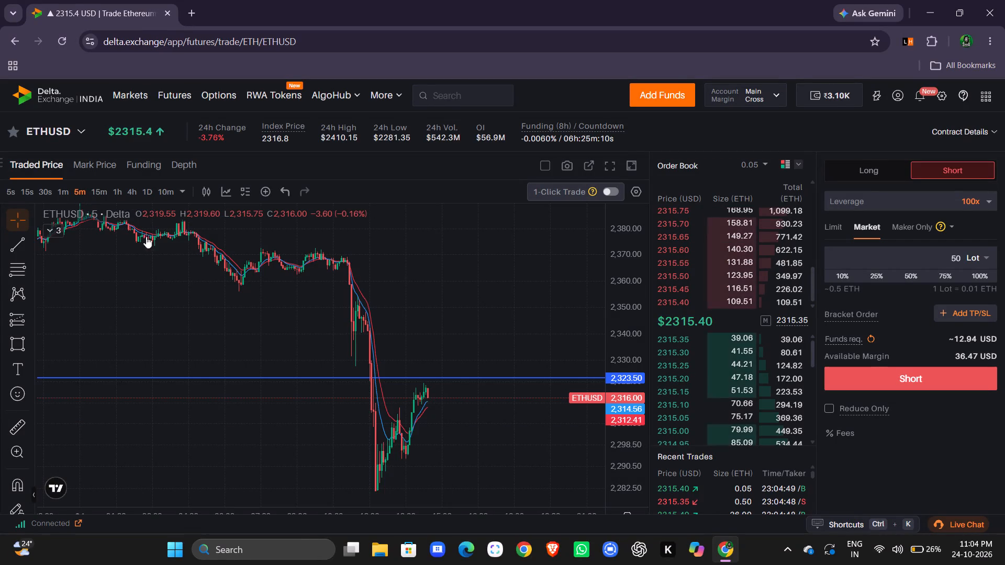
pyautogui.moveTo(628, 234); pyautogui.dragTo(628, 249)
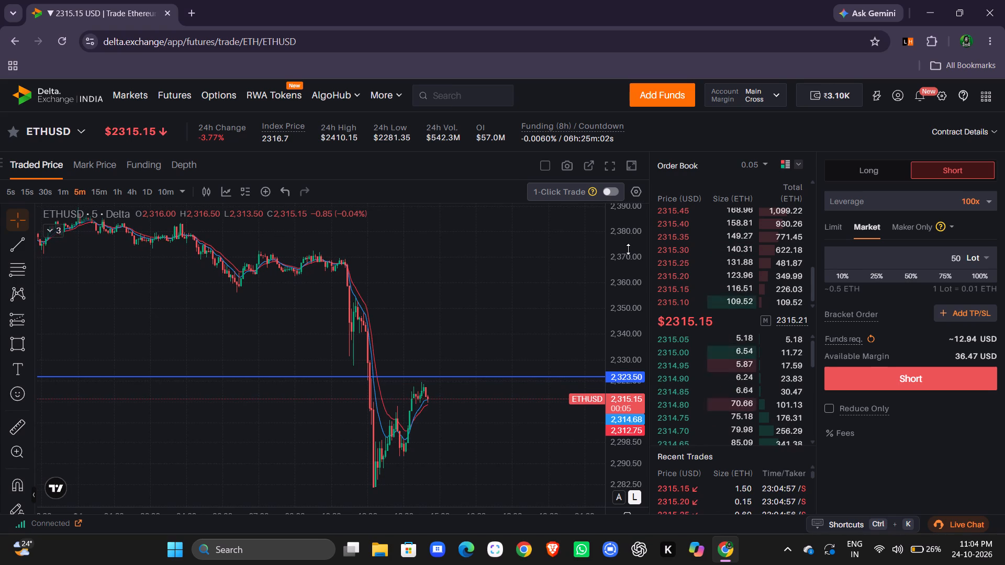
pyautogui.moveTo(615, 335); pyautogui.dragTo(629, 298)
pyautogui.moveTo(526, 331); pyautogui.dragTo(515, 296)
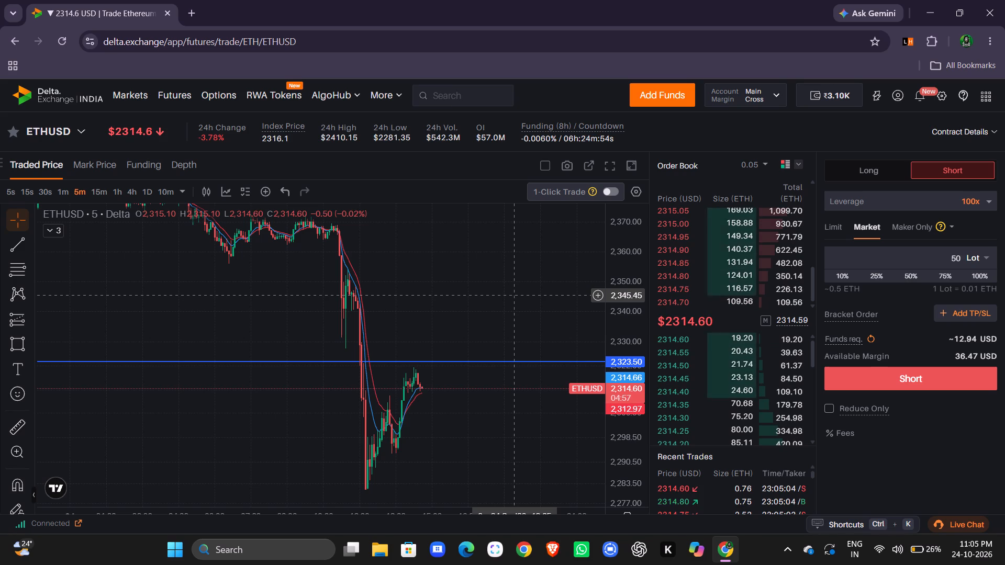
pyautogui.moveTo(626, 380); pyautogui.dragTo(624, 354)
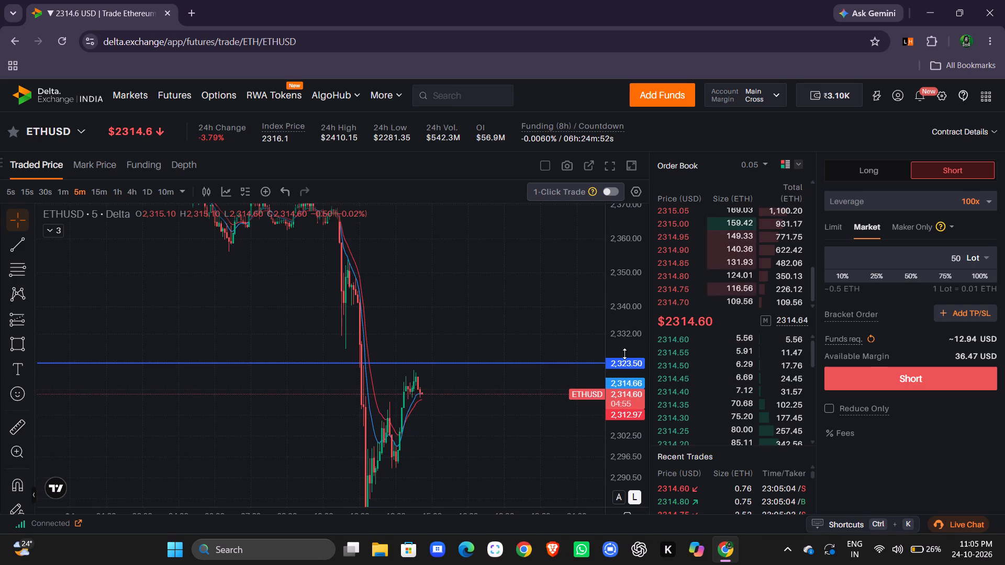
pyautogui.moveTo(630, 262); pyautogui.dragTo(635, 296)
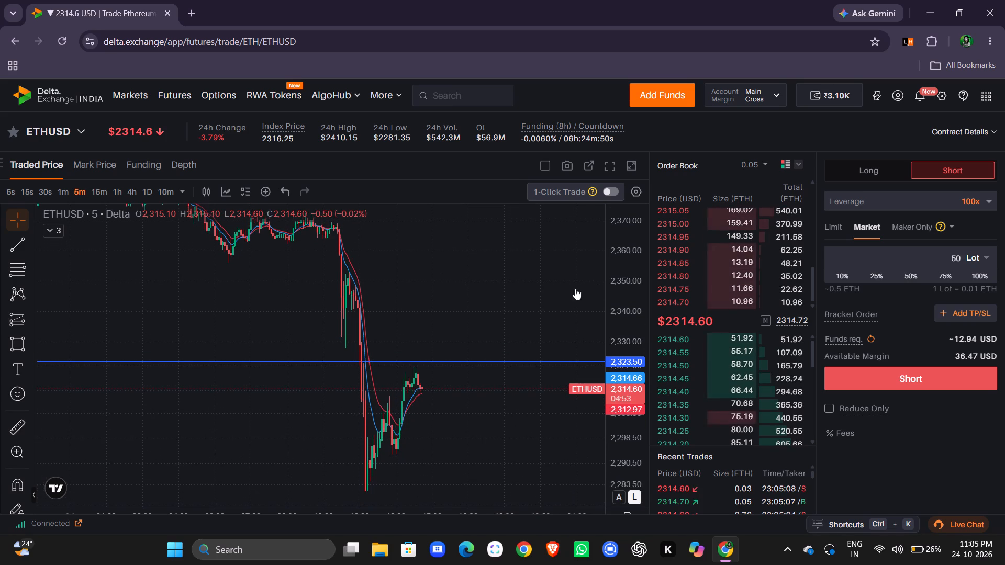
pyautogui.moveTo(543, 283); pyautogui.dragTo(540, 277)
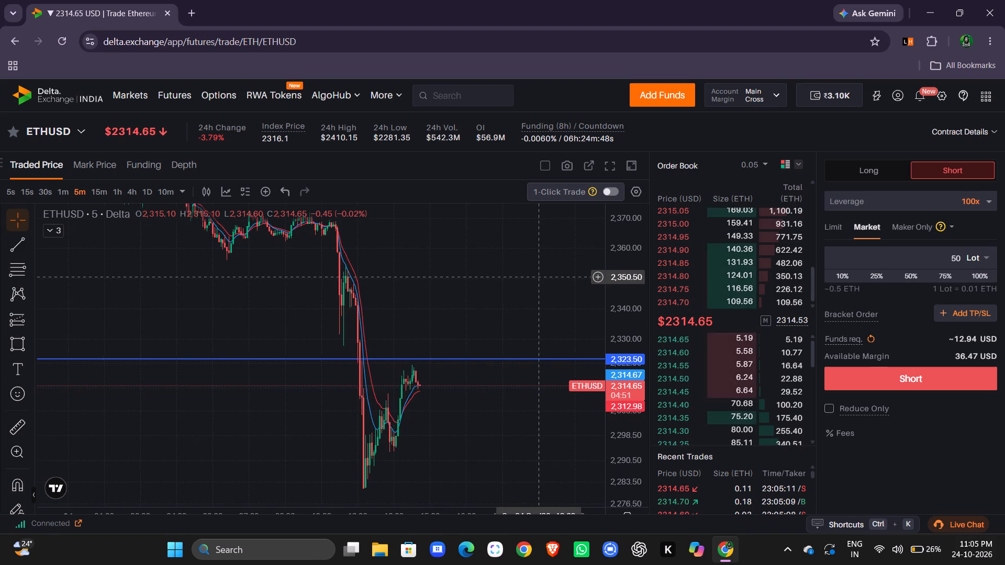
pyautogui.moveTo(540, 277); pyautogui.dragTo(538, 277)
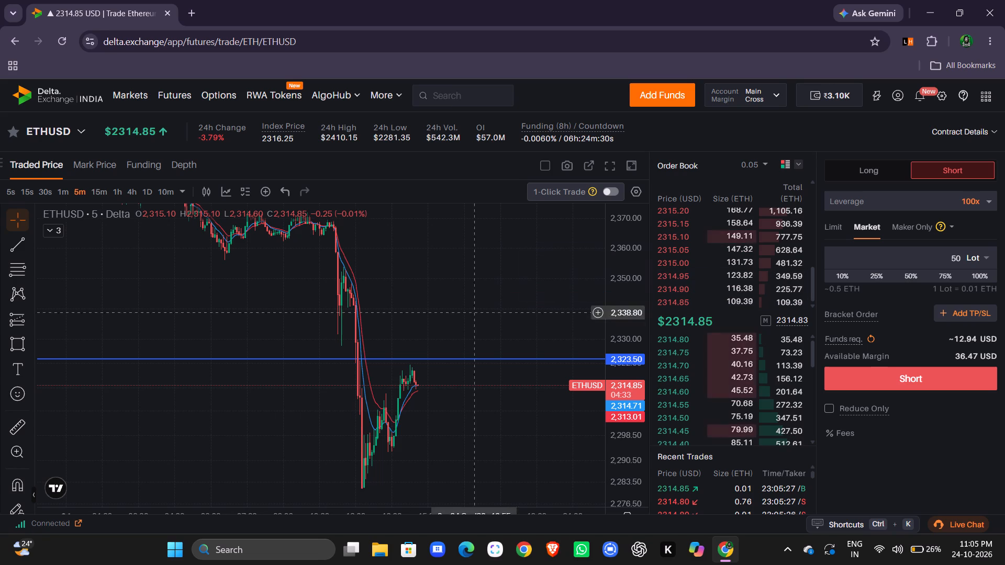
# Submit the 50-lot ETHUSD short order at market.
pyautogui.click(934, 381)
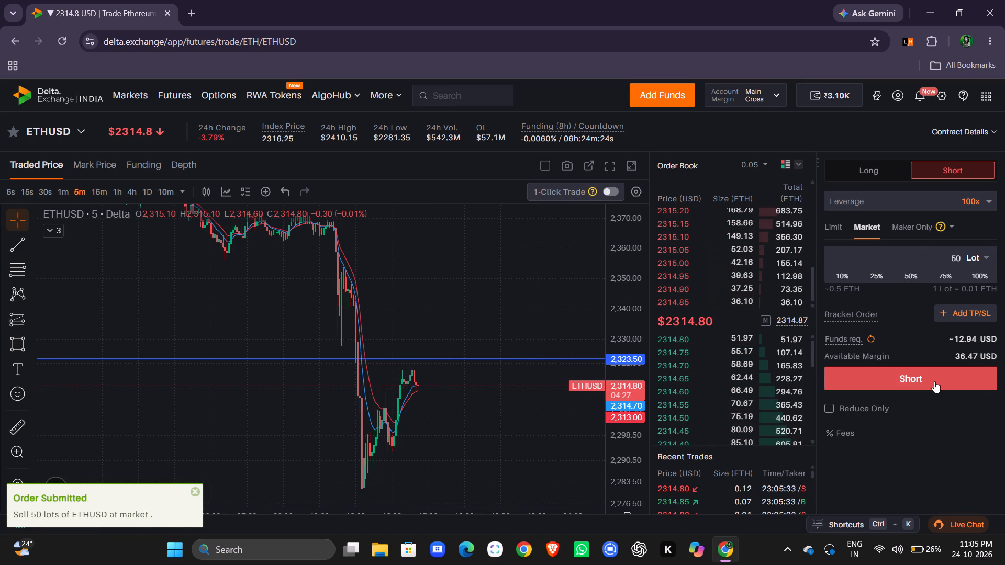
# Add a stop loss to the short position on the chart at about 2,329.20, above the 2,323.50 line.
pyautogui.moveTo(628, 235); pyautogui.dragTo(640, 243)
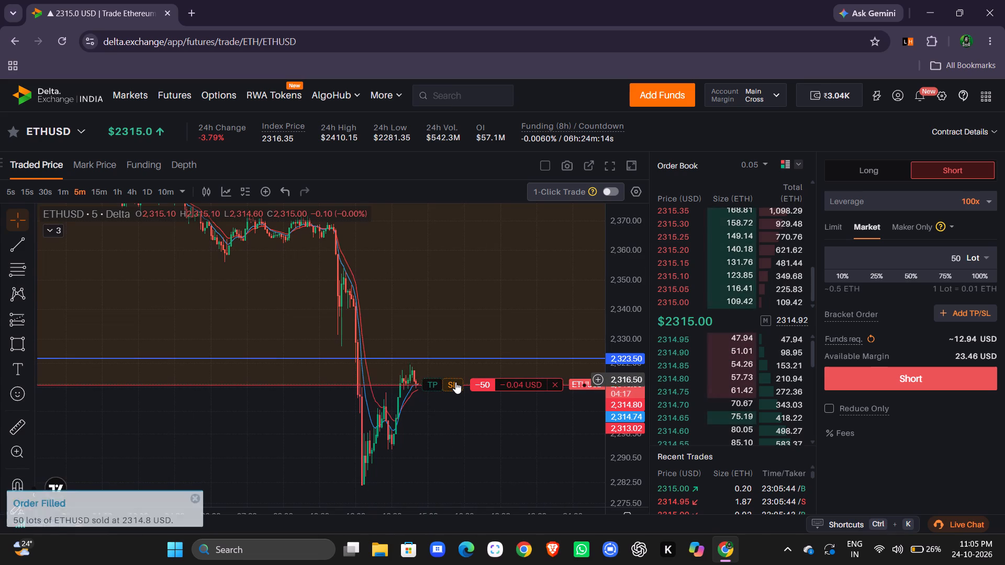
pyautogui.moveTo(455, 382); pyautogui.dragTo(465, 355)
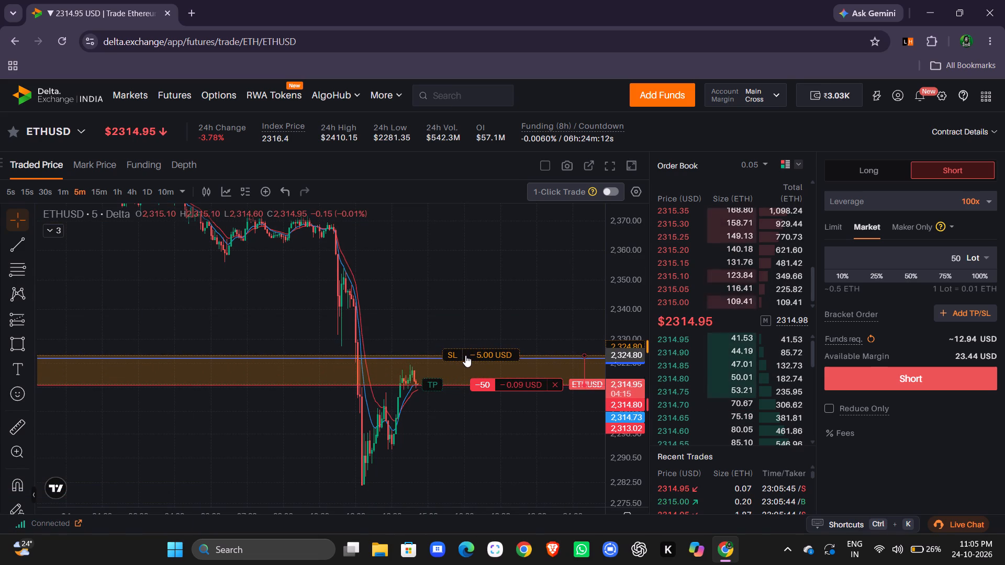
pyautogui.moveTo(465, 355); pyautogui.dragTo(466, 355)
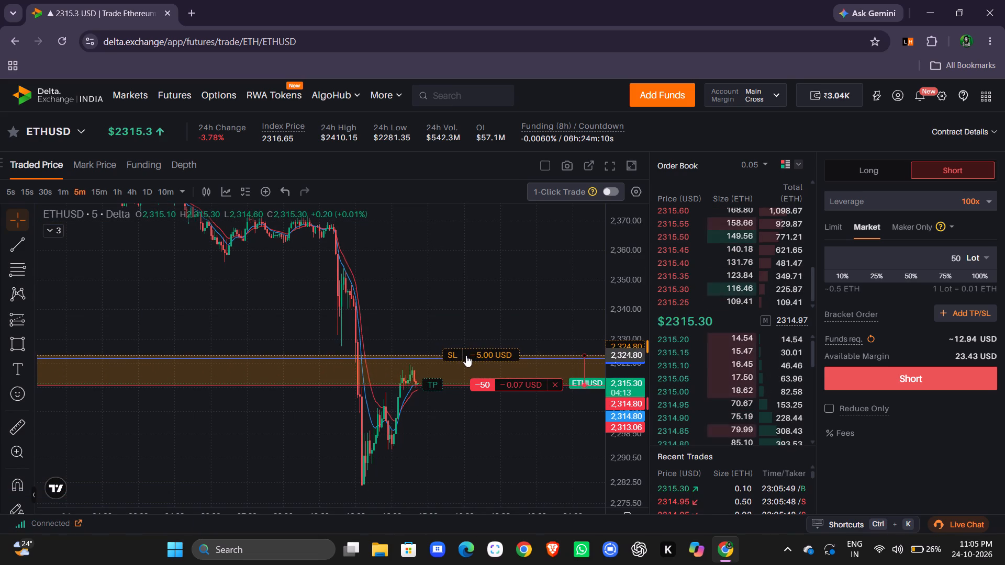
pyautogui.moveTo(466, 355); pyautogui.dragTo(468, 342)
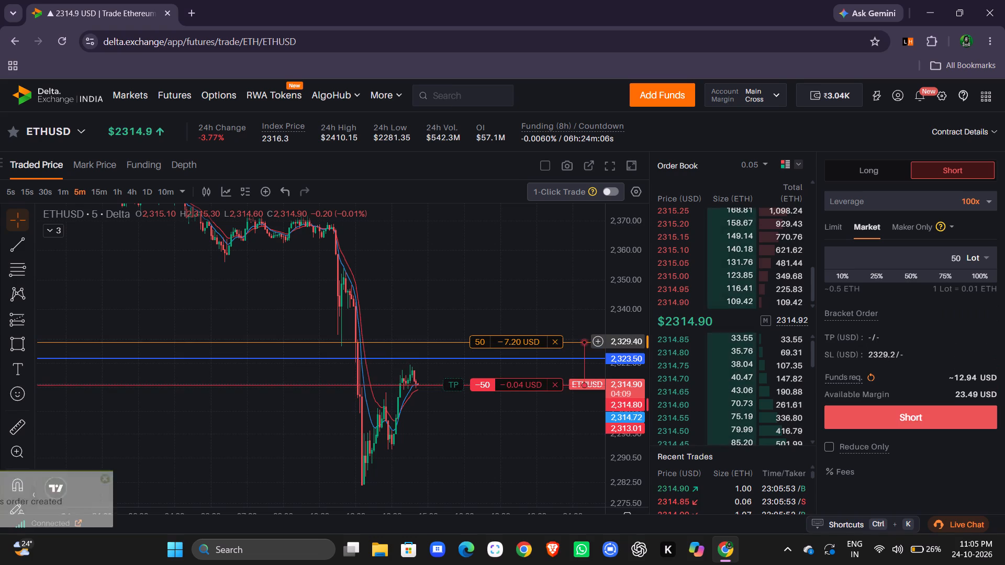
# Add a take profit to the short position on the chart at about 2,271.95, below the recent low.
pyautogui.moveTo(633, 231); pyautogui.dragTo(629, 250)
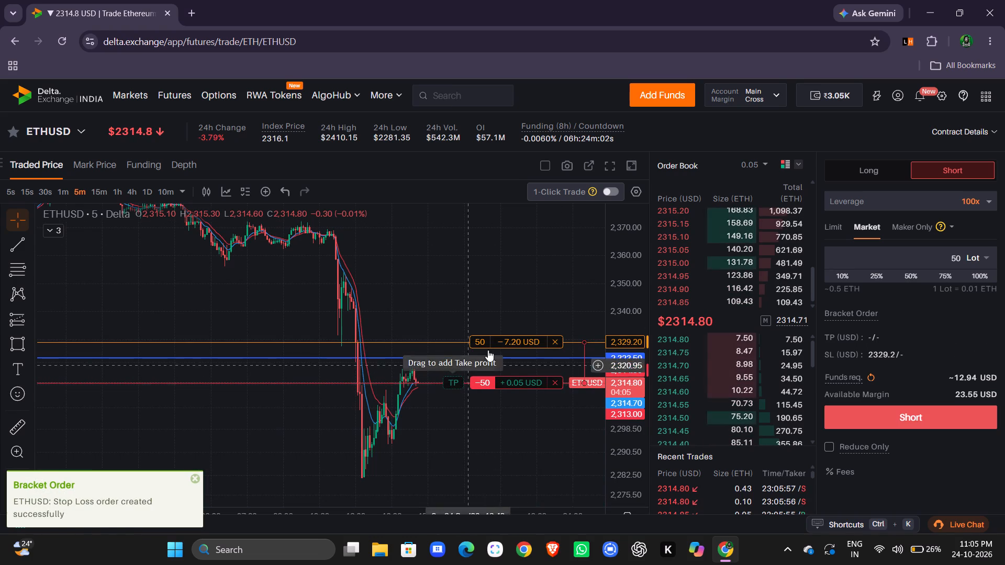
pyautogui.moveTo(625, 222); pyautogui.dragTo(625, 268)
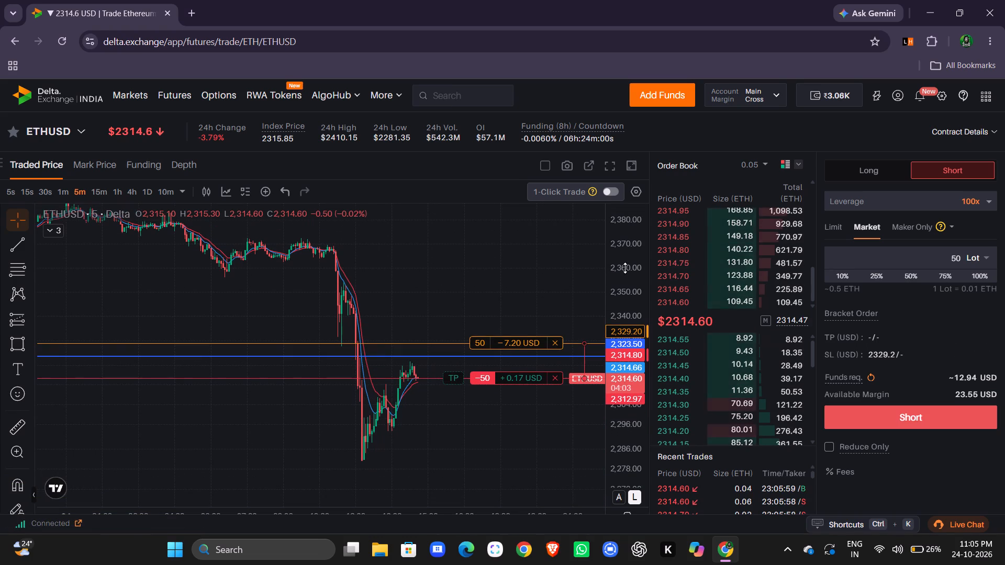
pyautogui.moveTo(457, 381); pyautogui.dragTo(486, 484)
# Switch ETHUSD to the 4h timeframe and examine the short position's entry, stop loss and take profit against the descending trend line.
pyautogui.moveTo(625, 216); pyautogui.dragTo(630, 286)
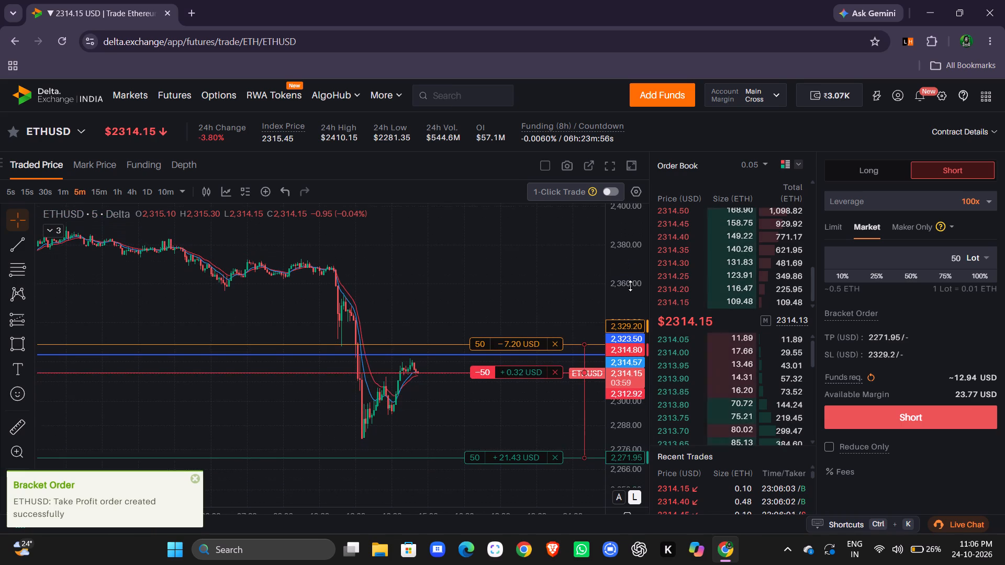
pyautogui.moveTo(630, 286); pyautogui.dragTo(630, 282)
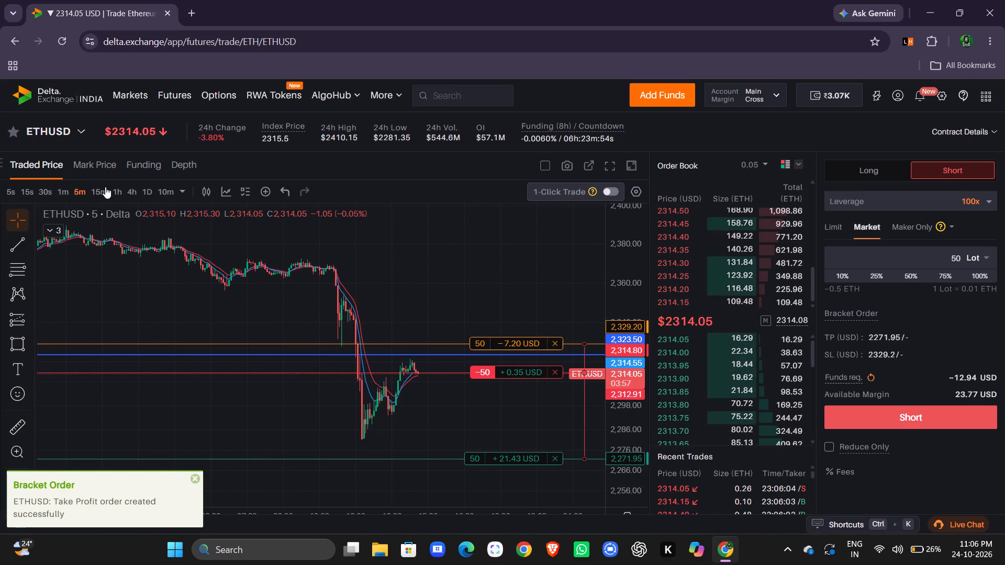
pyautogui.click(134, 193)
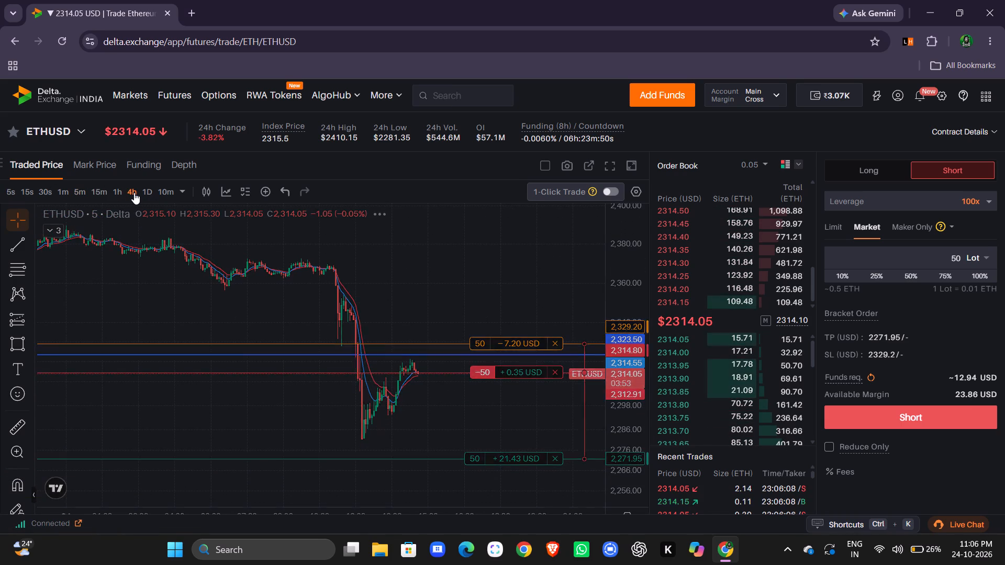
pyautogui.moveTo(506, 340); pyautogui.dragTo(495, 296)
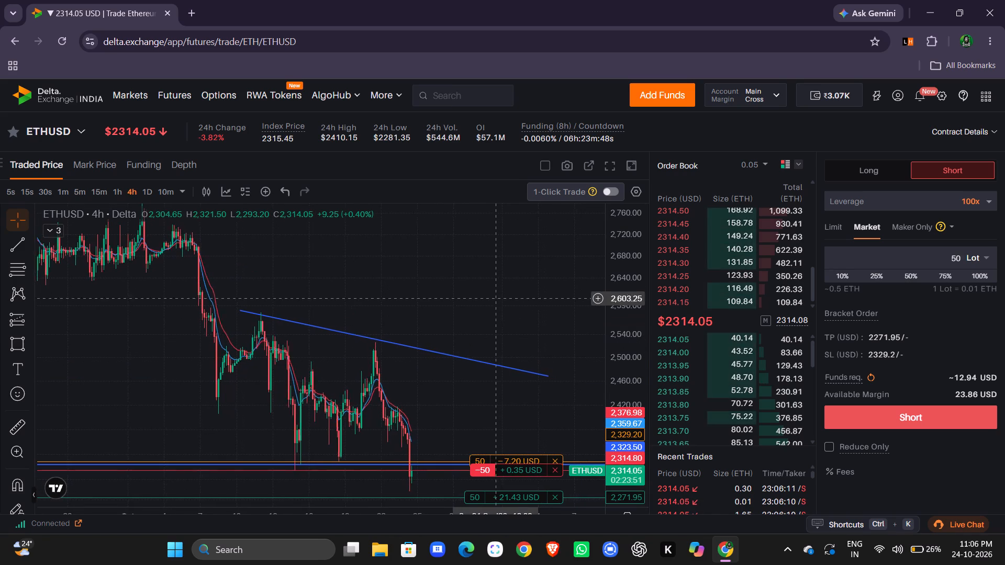
pyautogui.moveTo(495, 296); pyautogui.dragTo(490, 293)
pyautogui.moveTo(624, 239); pyautogui.dragTo(624, 261)
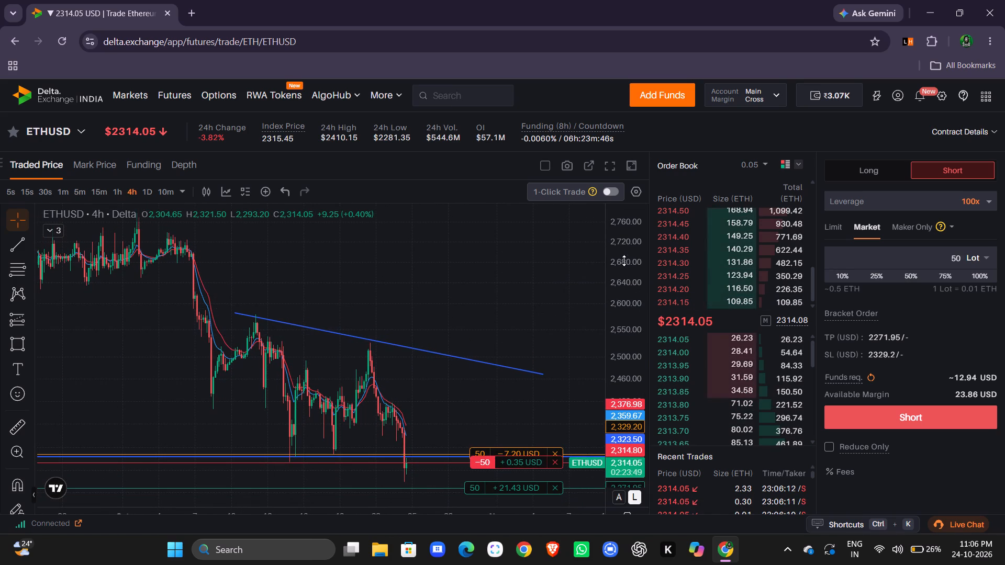
pyautogui.moveTo(522, 255); pyautogui.dragTo(500, 205)
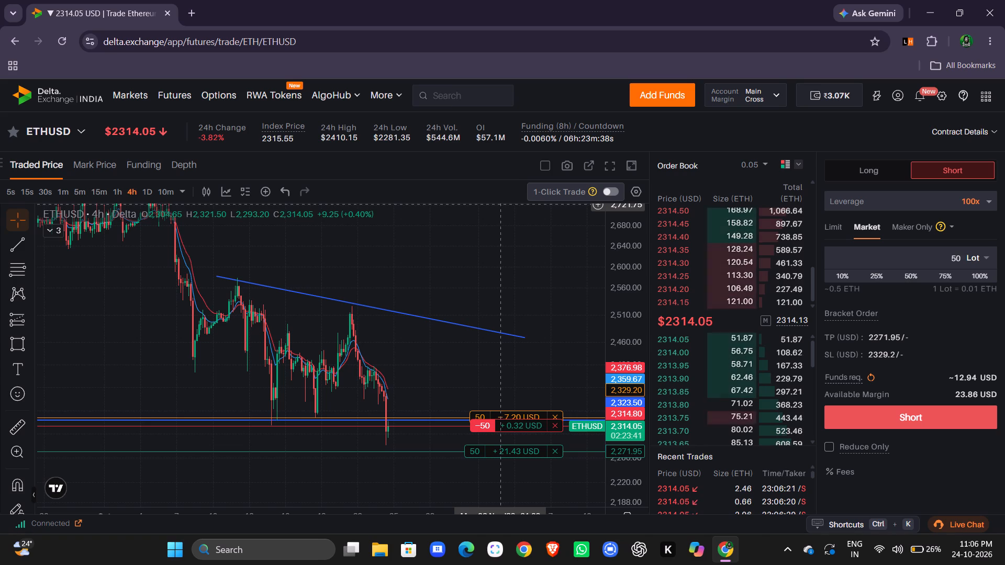
# Look below the order form, and reload the ETHUSD trading page.
pyautogui.scroll(-1, 979, 460)
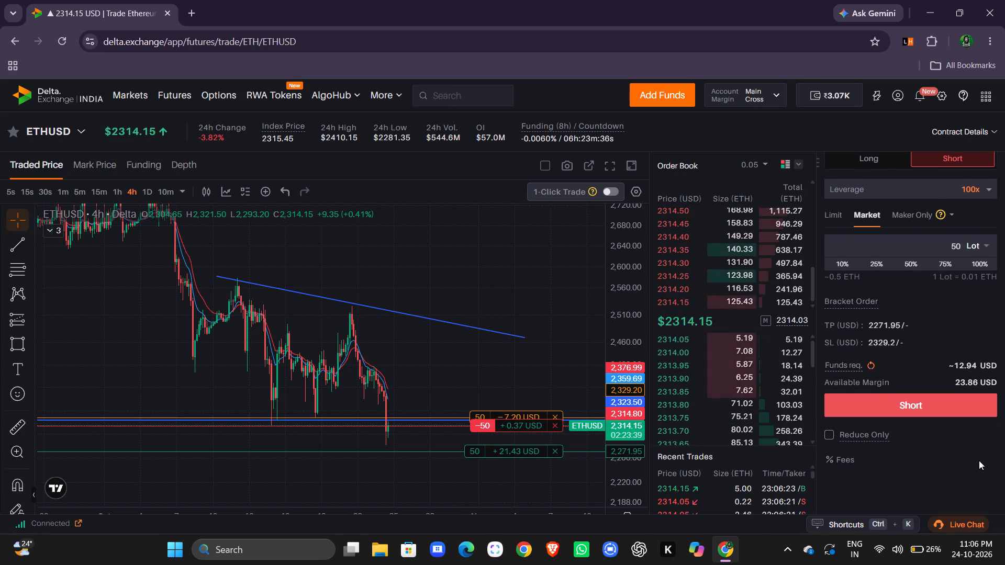
pyautogui.scroll(-3, 979, 460)
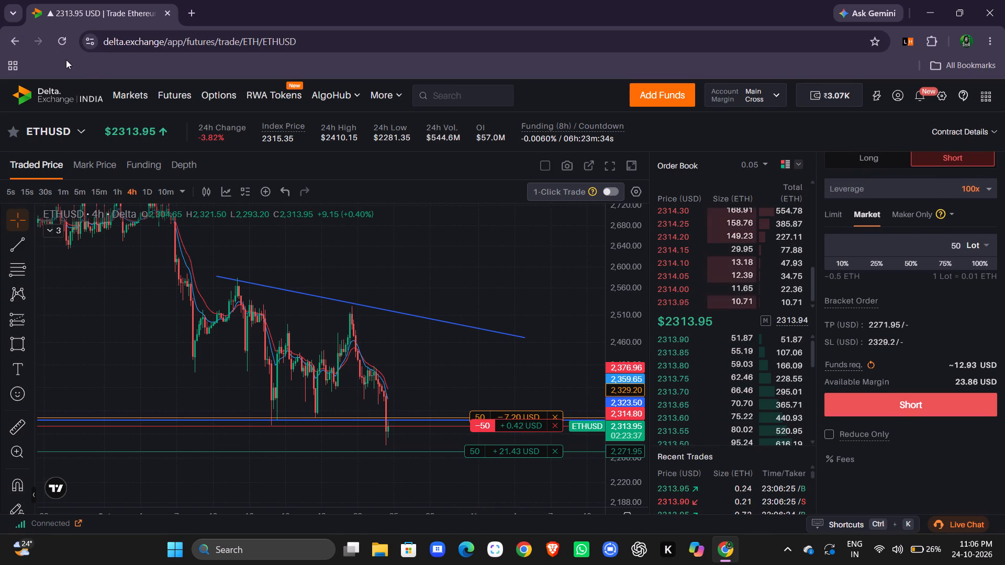
pyautogui.click(60, 41)
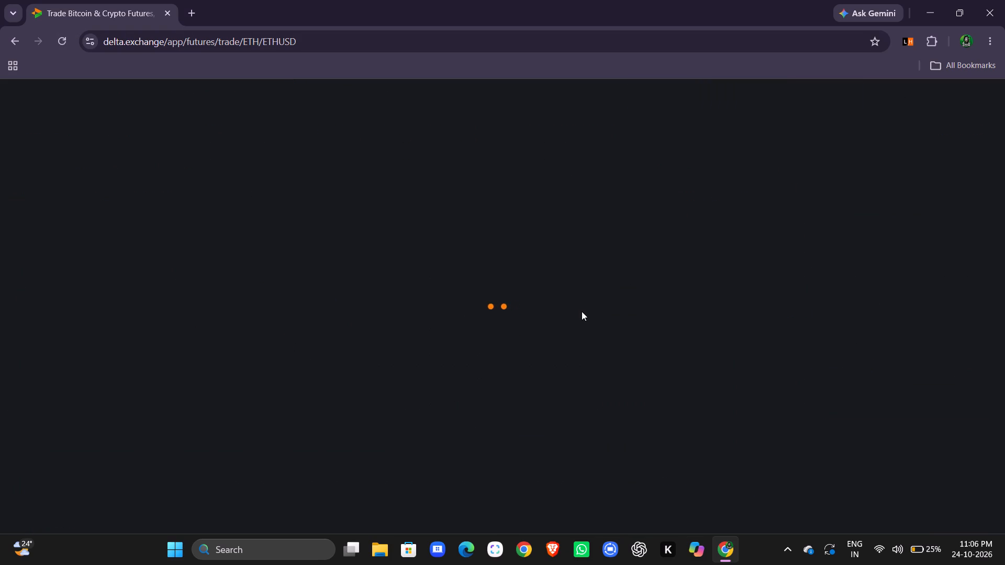
pyautogui.scroll(-1, 823, 362)
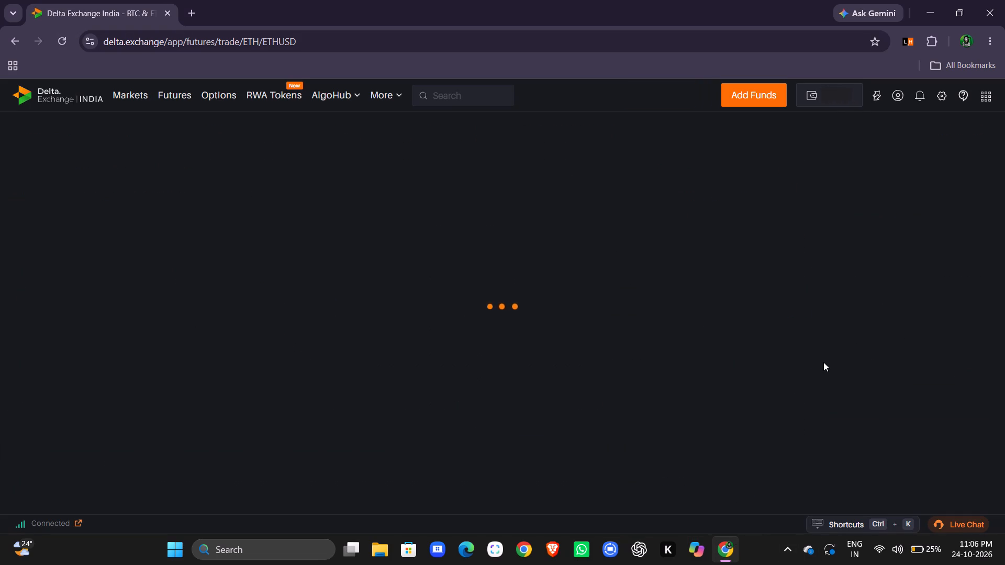
pyautogui.scroll(-1, 823, 362)
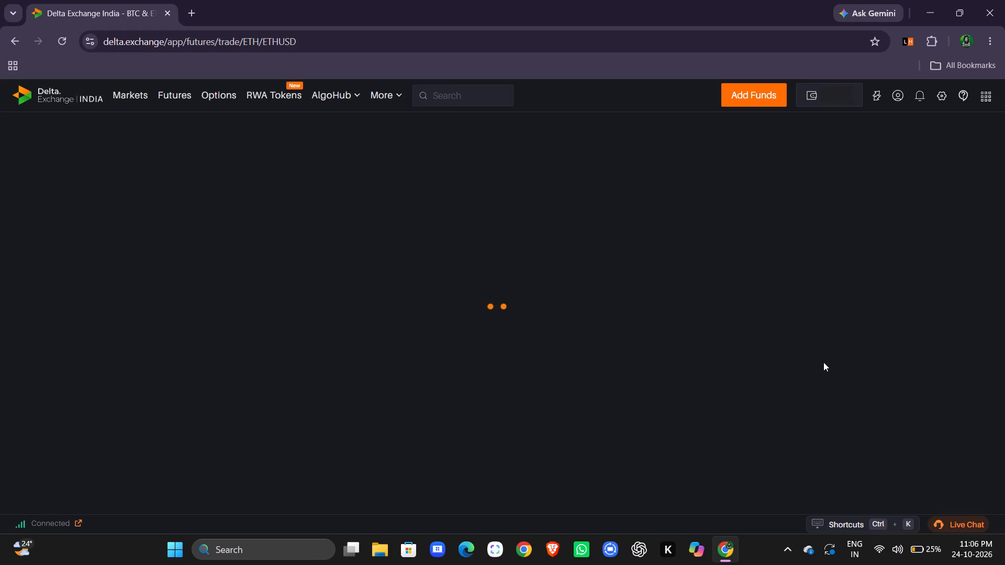
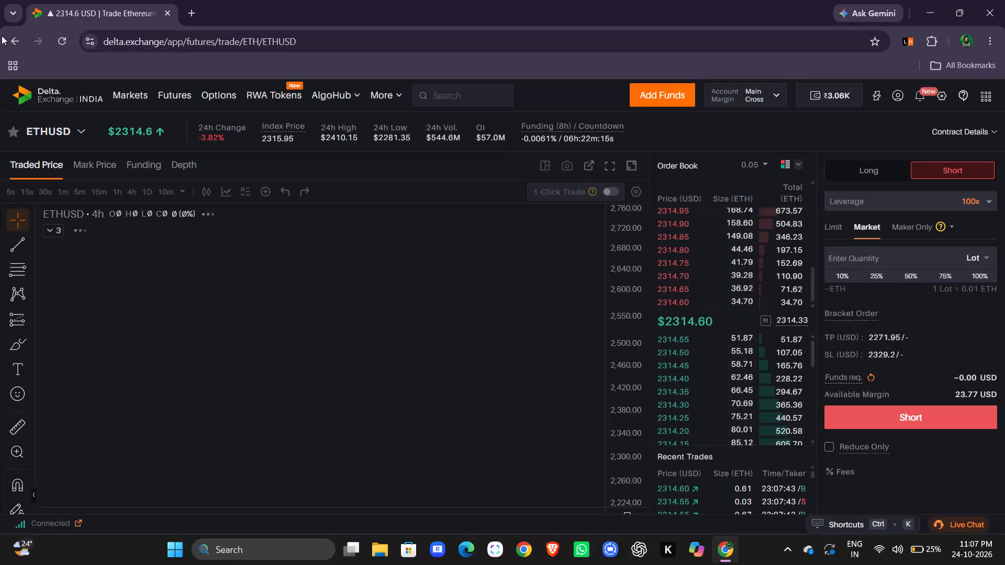
# Reload the ETHUSD trading page and examine the Fills history across its columns, including the trading fees.
pyautogui.click(62, 35)
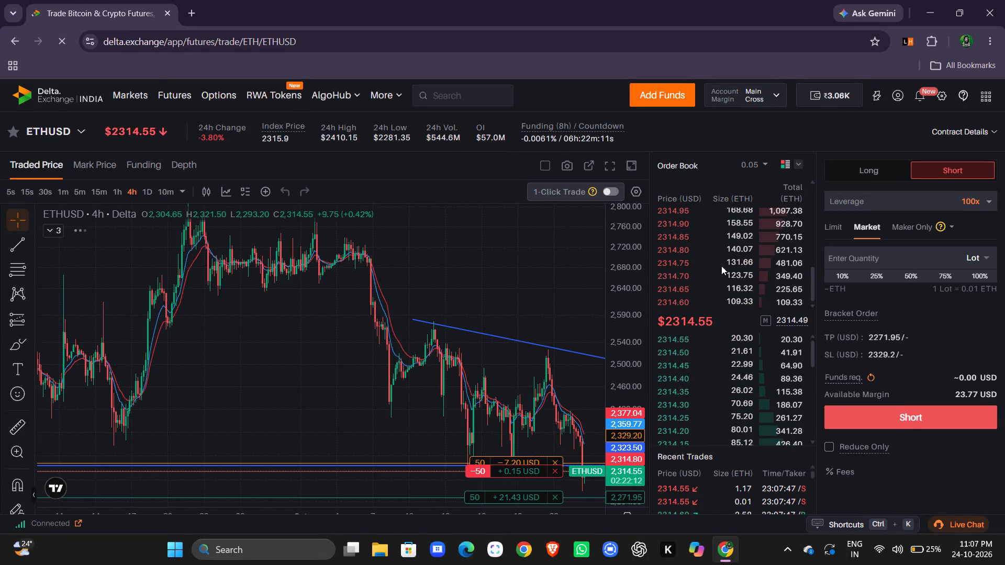
pyautogui.hscroll(-1, 484, 250)
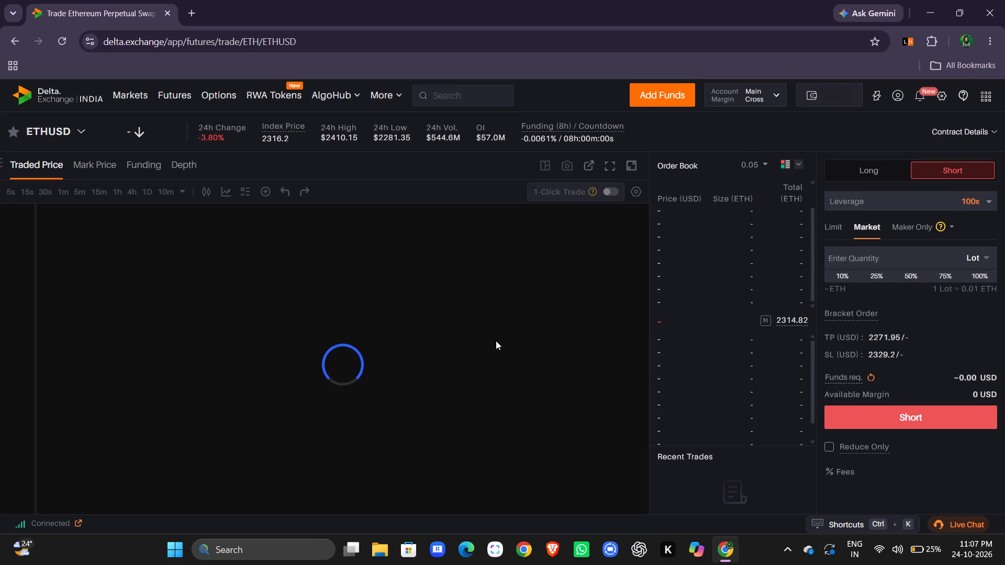
pyautogui.scroll(-8, 936, 462)
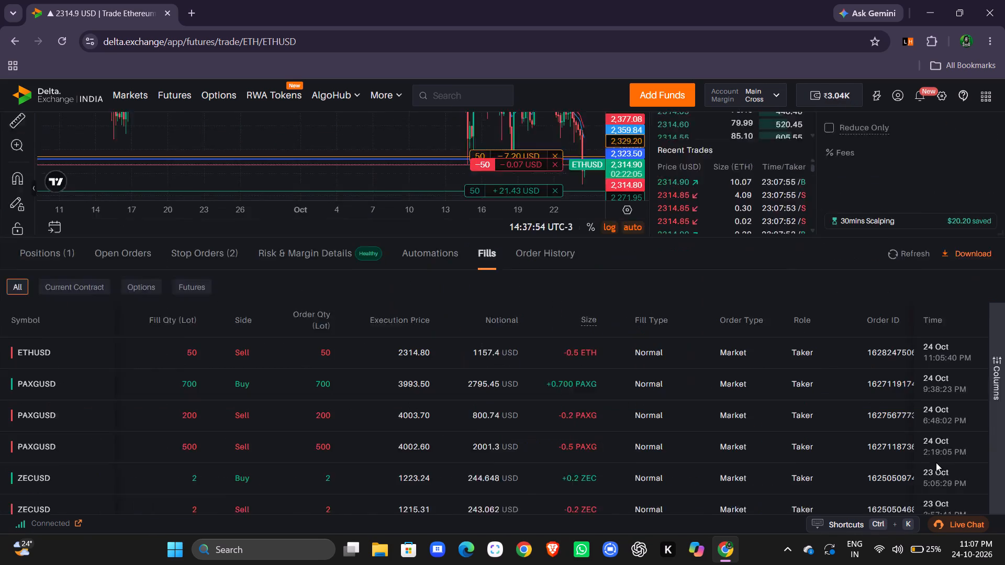
pyautogui.scroll(-1, 936, 462)
pyautogui.scroll(3, 936, 462)
pyautogui.scroll(-1, 936, 462)
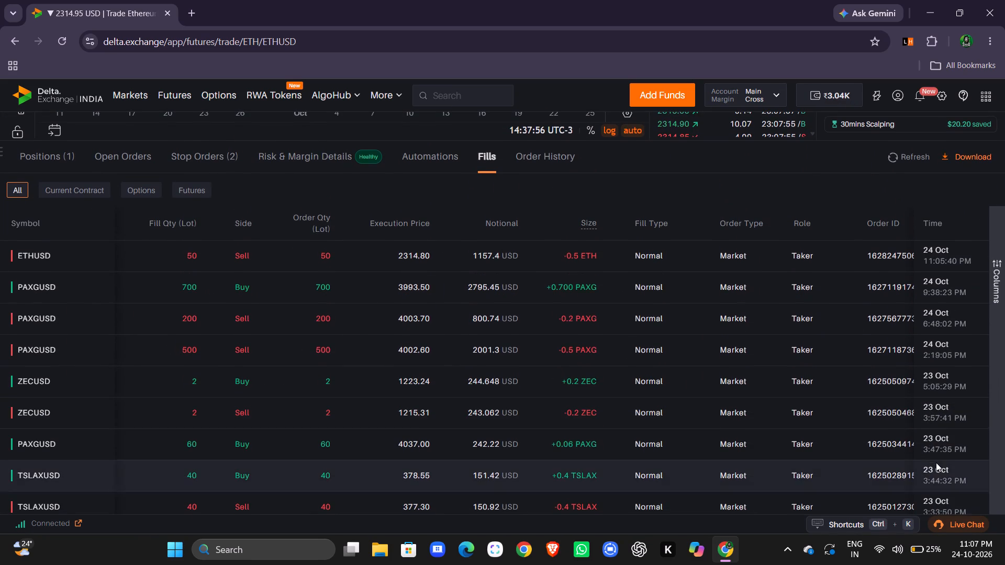
pyautogui.hscroll(-5, 846, 254)
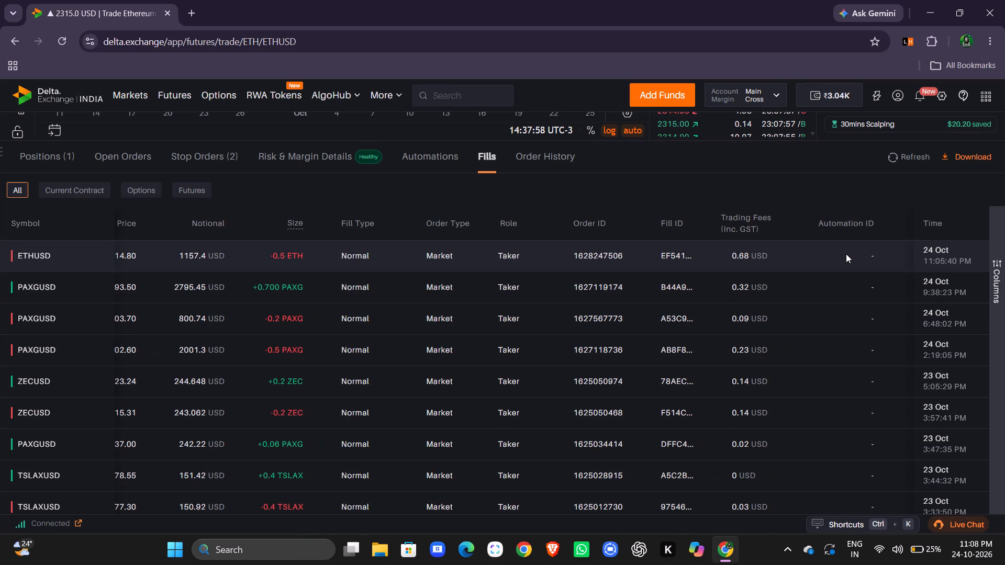
pyautogui.hscroll(-1, 846, 254)
pyautogui.hscroll(4, 846, 254)
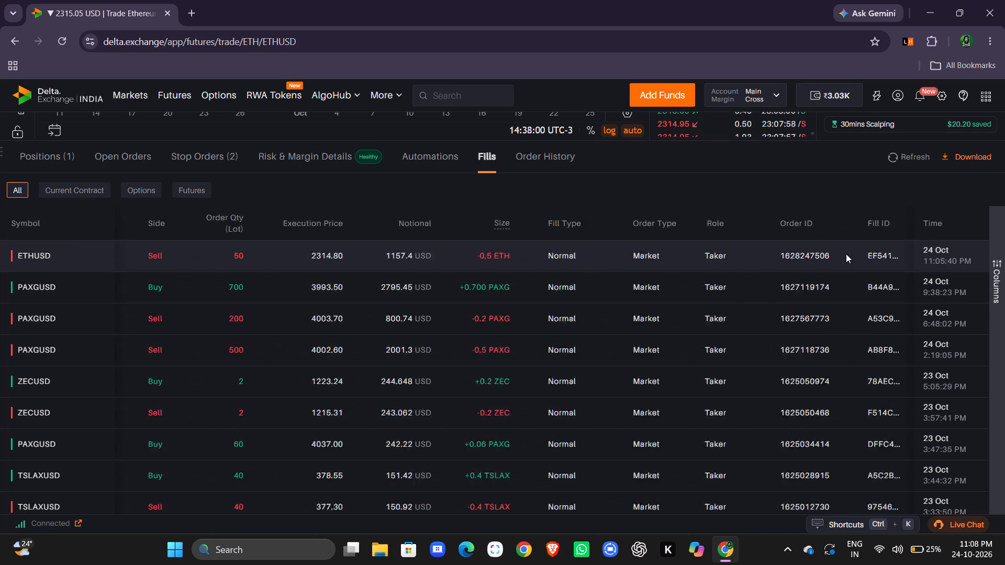
# Return to the 4h ETHUSD chart and examine the short position's entry, stop loss and take profit levels.
pyautogui.scroll(6, 846, 254)
pyautogui.moveTo(500, 258); pyautogui.dragTo(448, 185)
pyautogui.moveTo(557, 283); pyautogui.dragTo(493, 289)
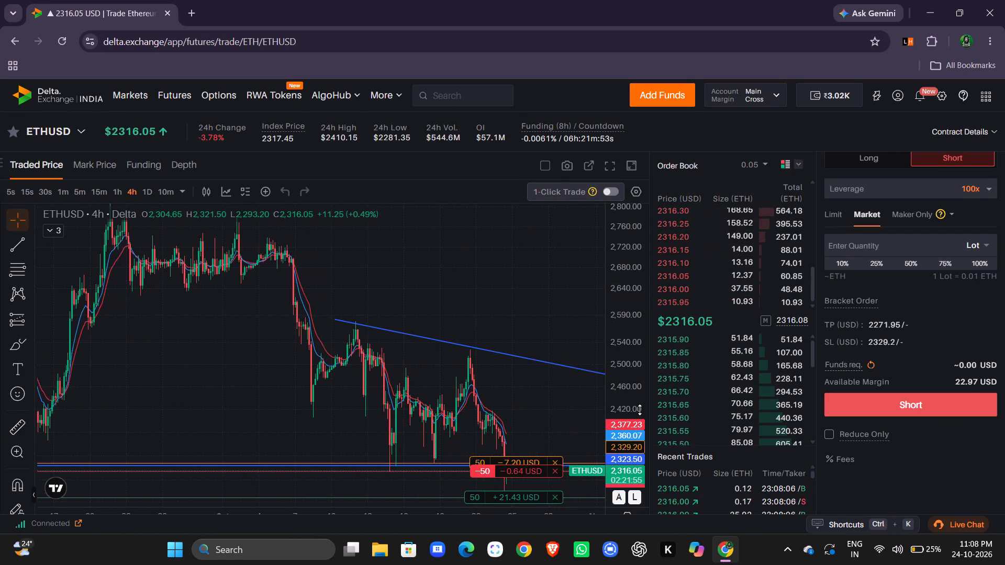
pyautogui.moveTo(626, 453); pyautogui.dragTo(621, 430)
pyautogui.moveTo(579, 444); pyautogui.dragTo(481, 334)
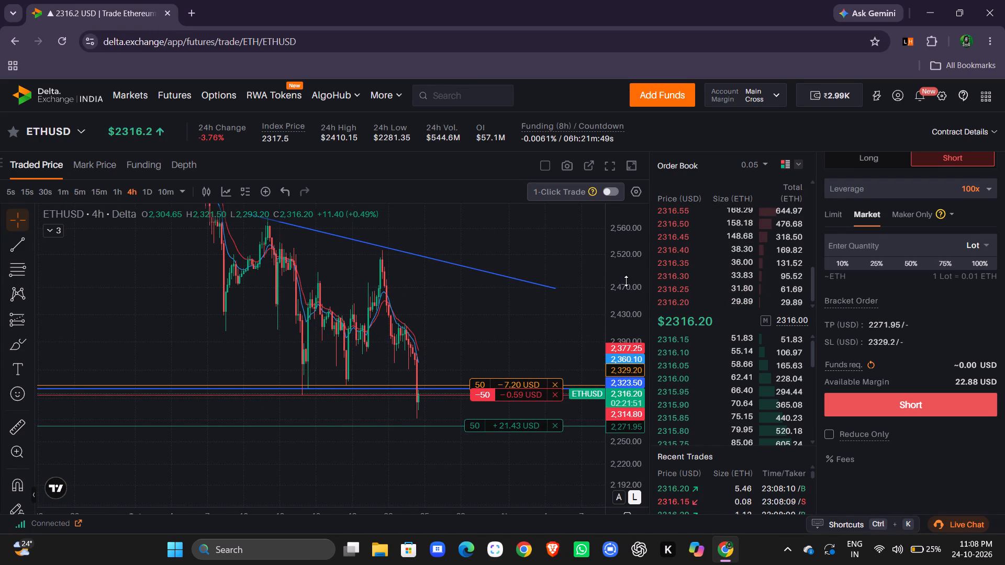
pyautogui.moveTo(626, 281); pyautogui.dragTo(637, 305)
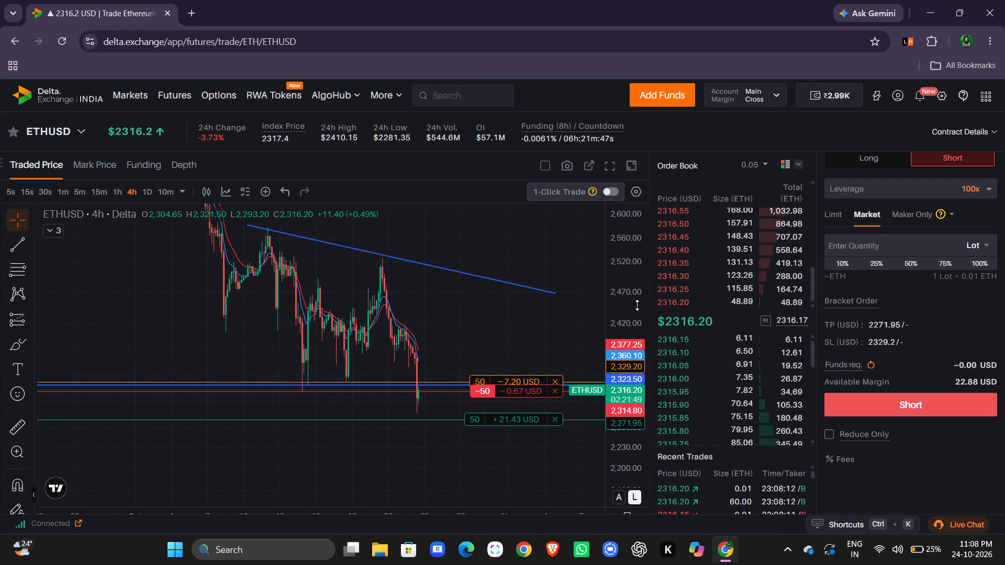
# Switch ETHUSD to the 5m timeframe and examine recent price action around the short entry and the 2,323.50 line.
pyautogui.click(74, 194)
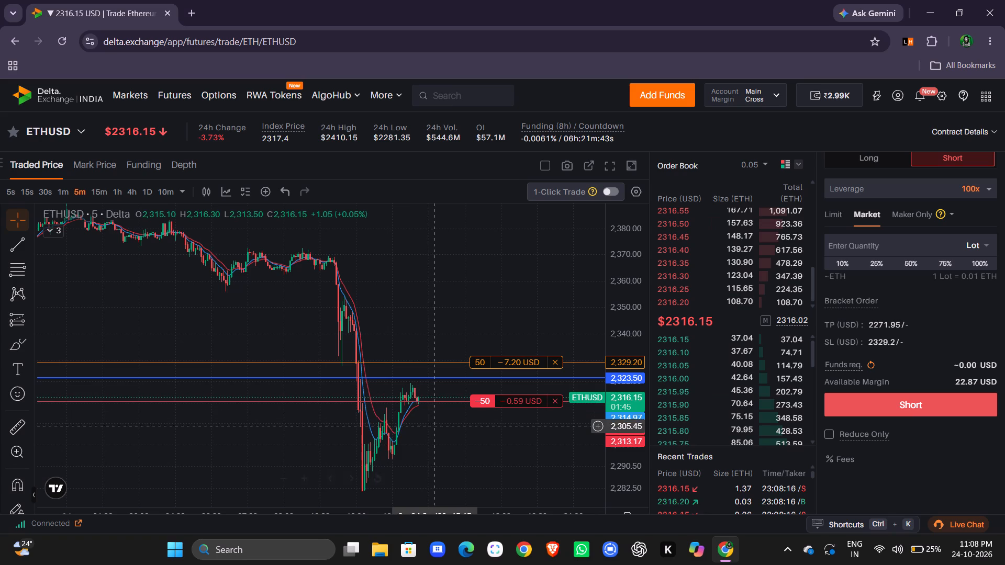
pyautogui.moveTo(452, 433); pyautogui.dragTo(420, 431)
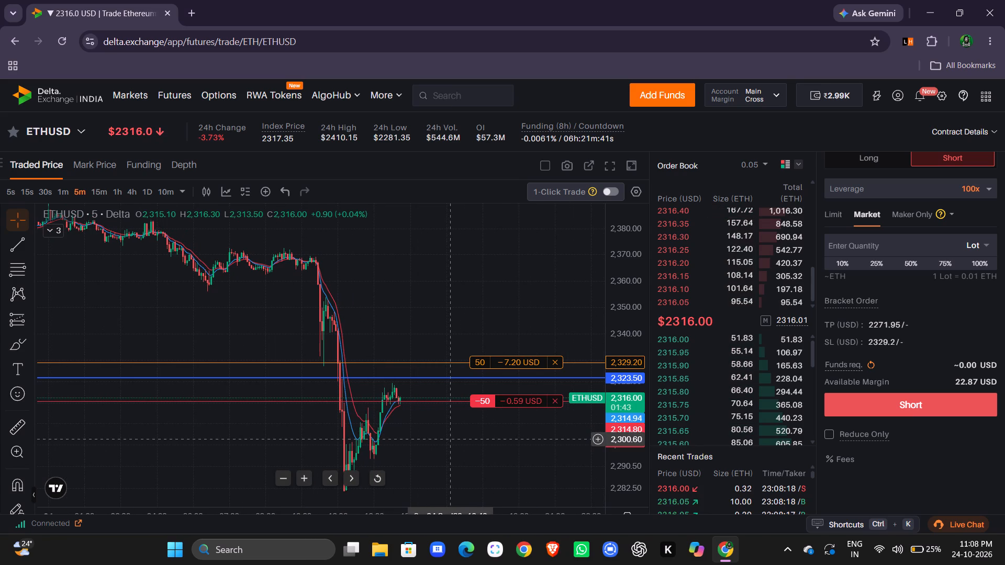
pyautogui.moveTo(633, 312); pyautogui.dragTo(631, 304)
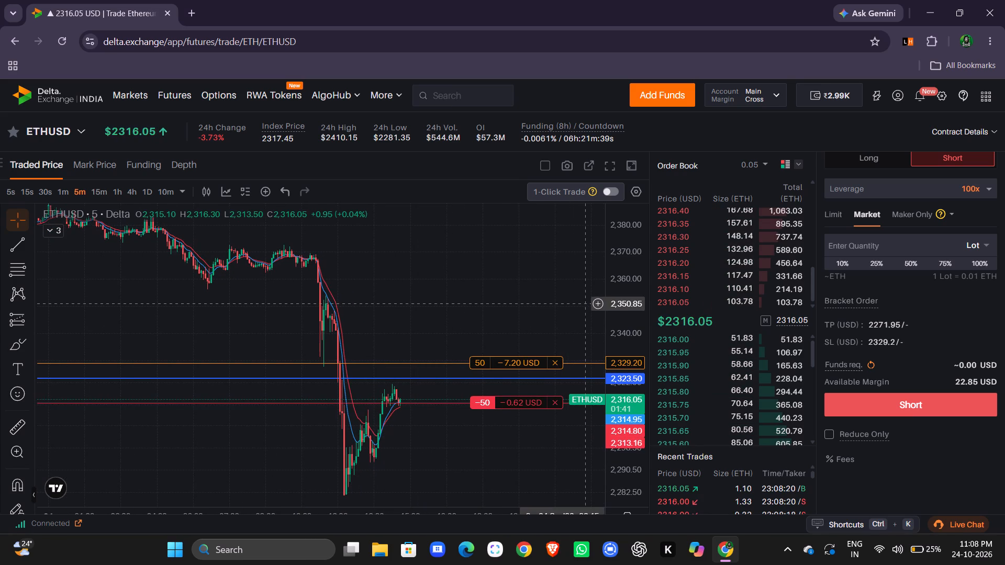
pyautogui.moveTo(584, 304); pyautogui.dragTo(535, 250)
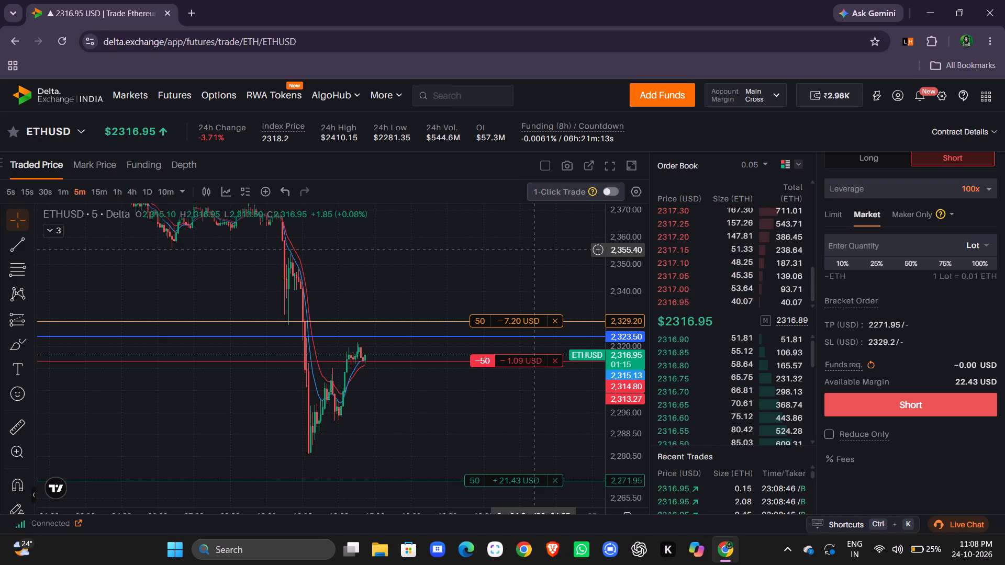
# Switch ETHUSD back to the 4h timeframe and examine the position levels against the descending trend line.
pyautogui.click(134, 190)
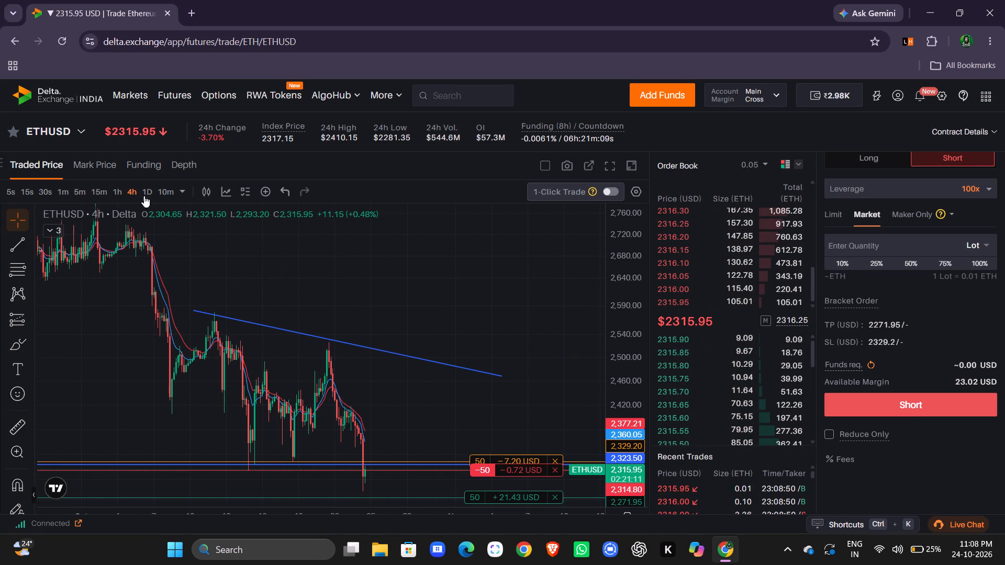
pyautogui.moveTo(512, 319); pyautogui.dragTo(493, 315)
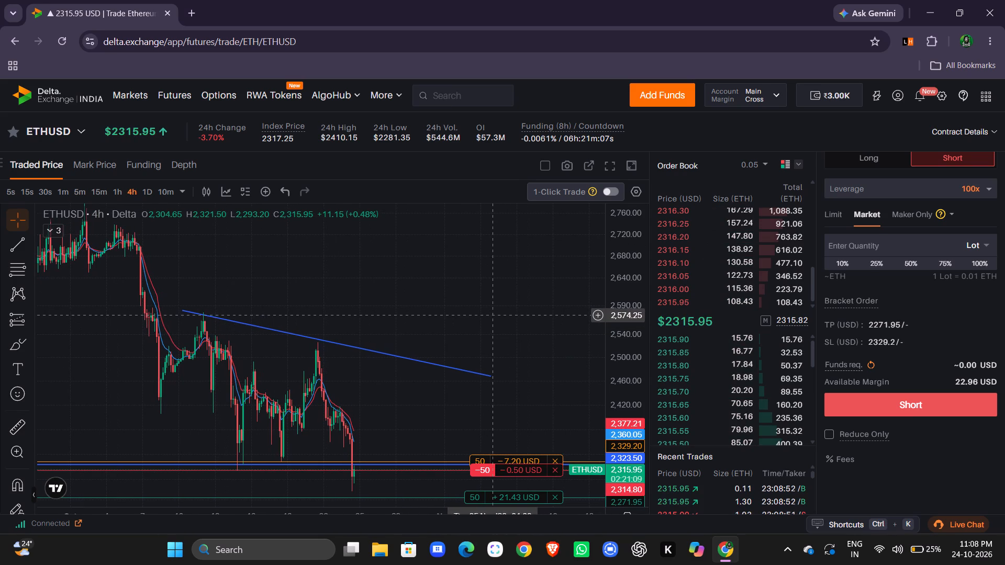
pyautogui.moveTo(639, 266); pyautogui.dragTo(642, 291)
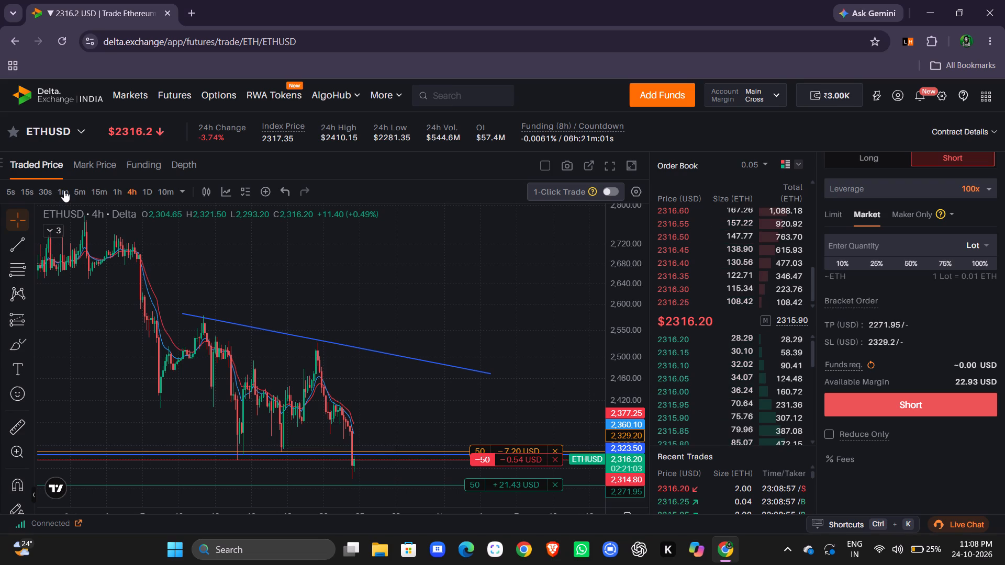
# Switch ETHUSD to the 5m timeframe and examine price between the stop loss and take profit of the short position.
pyautogui.click(86, 190)
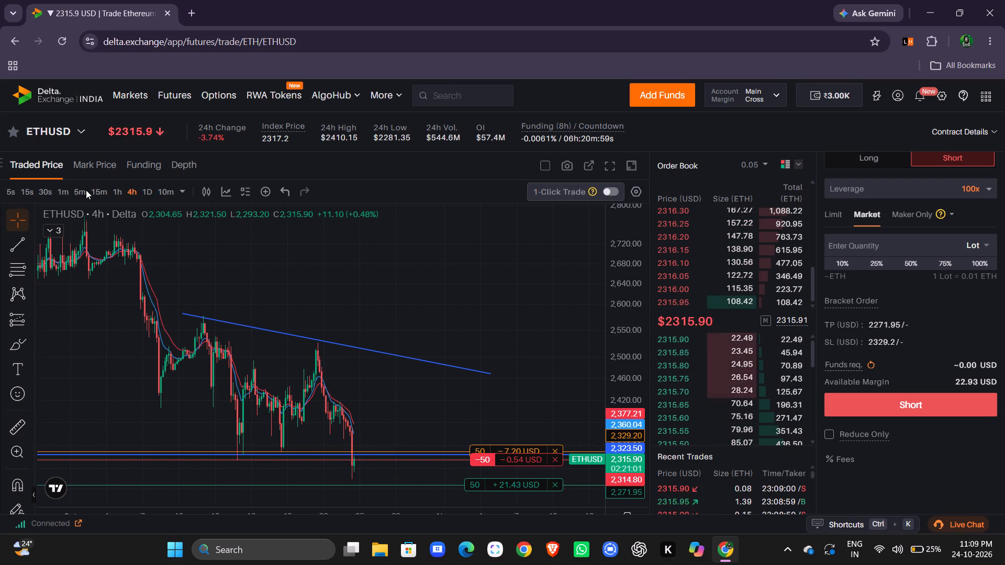
pyautogui.click(81, 194)
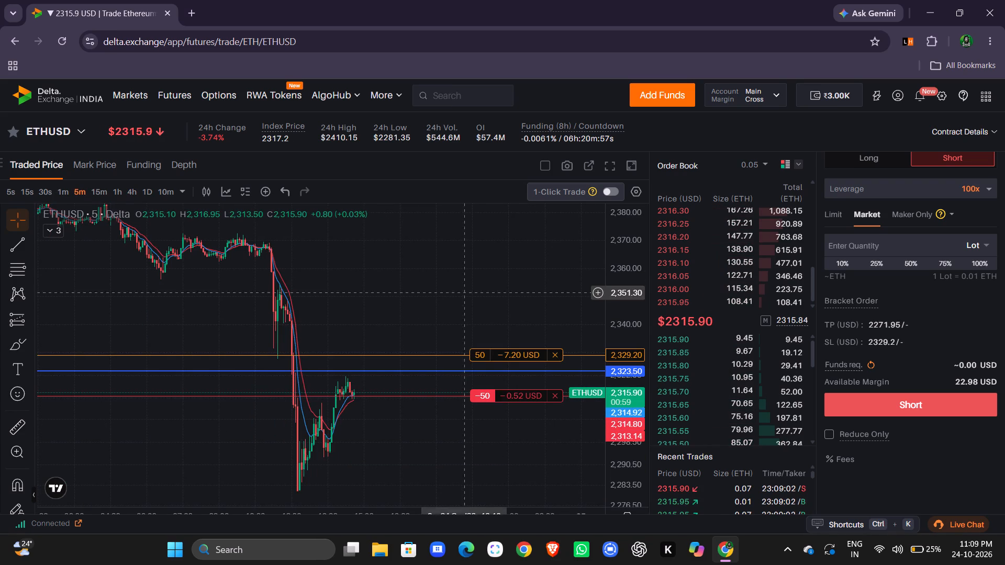
pyautogui.moveTo(564, 280); pyautogui.dragTo(534, 253)
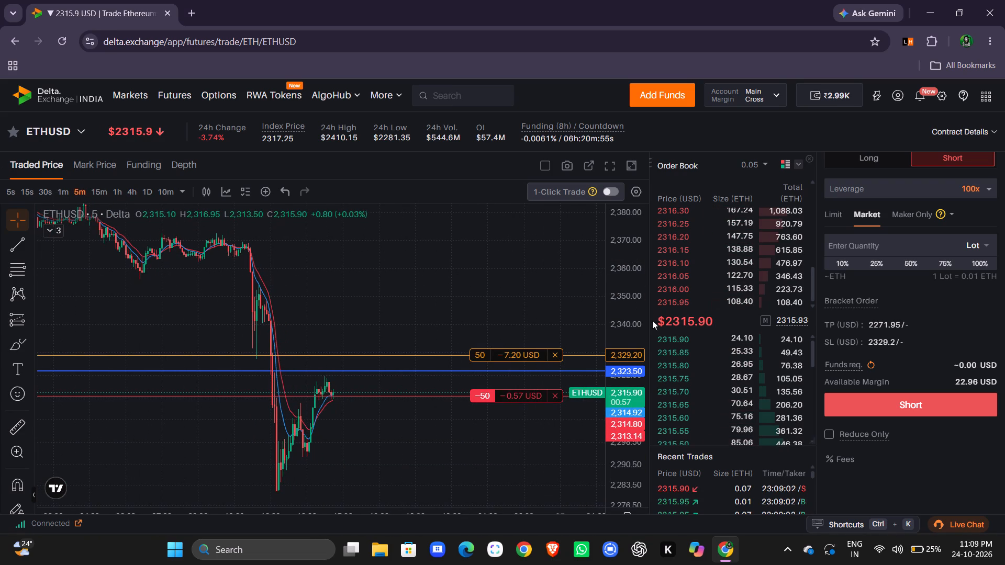
pyautogui.moveTo(641, 338); pyautogui.dragTo(645, 294)
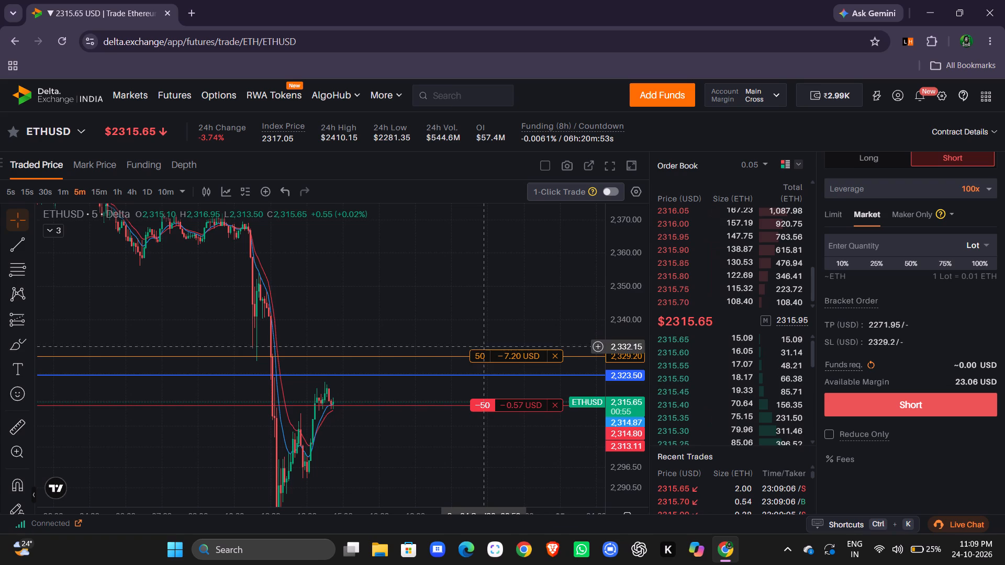
pyautogui.moveTo(475, 299); pyautogui.dragTo(466, 211)
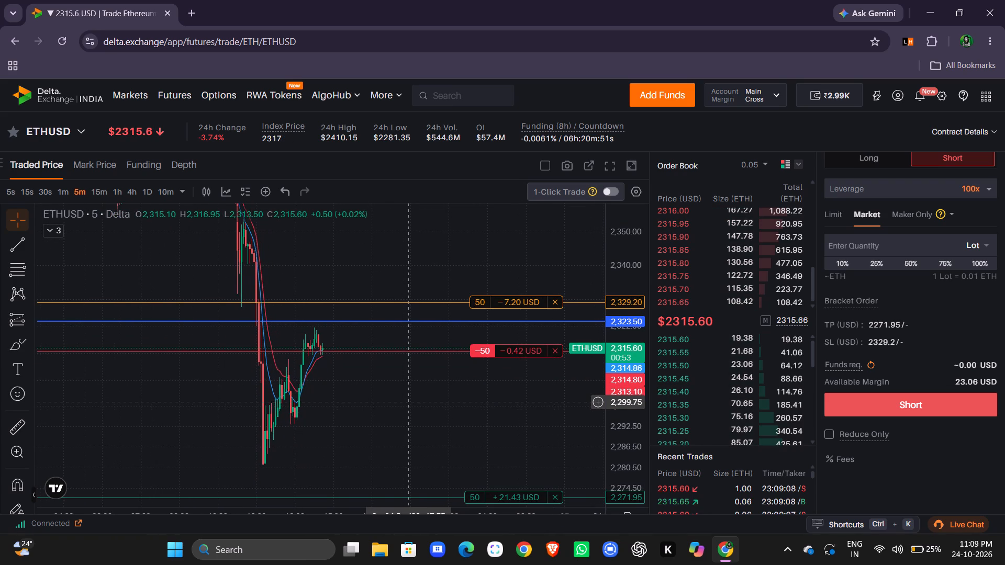
pyautogui.moveTo(636, 350); pyautogui.dragTo(636, 330)
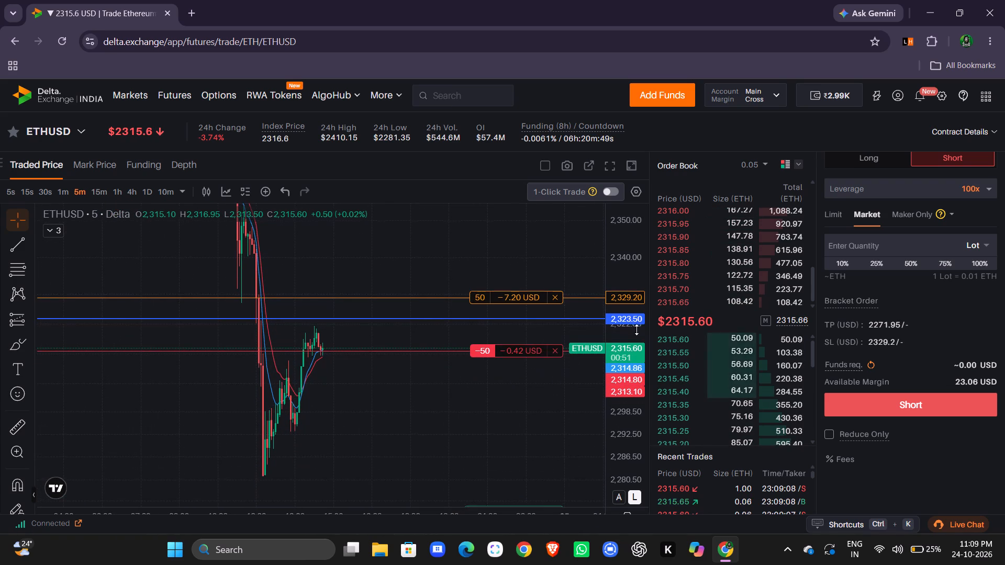
pyautogui.moveTo(636, 330); pyautogui.dragTo(636, 323)
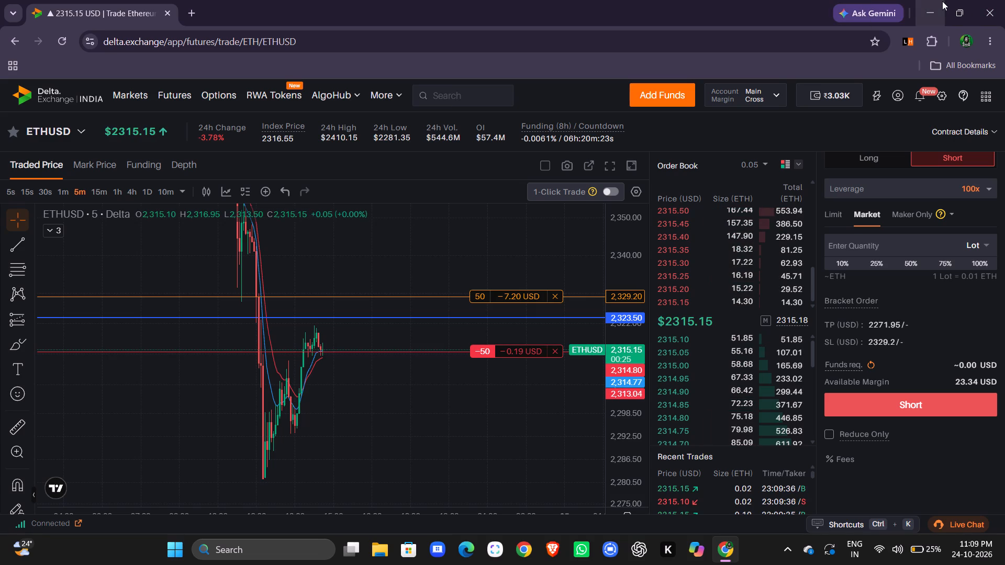
# Minimise the browser window and launch Kuro.
pyautogui.click(921, 6)
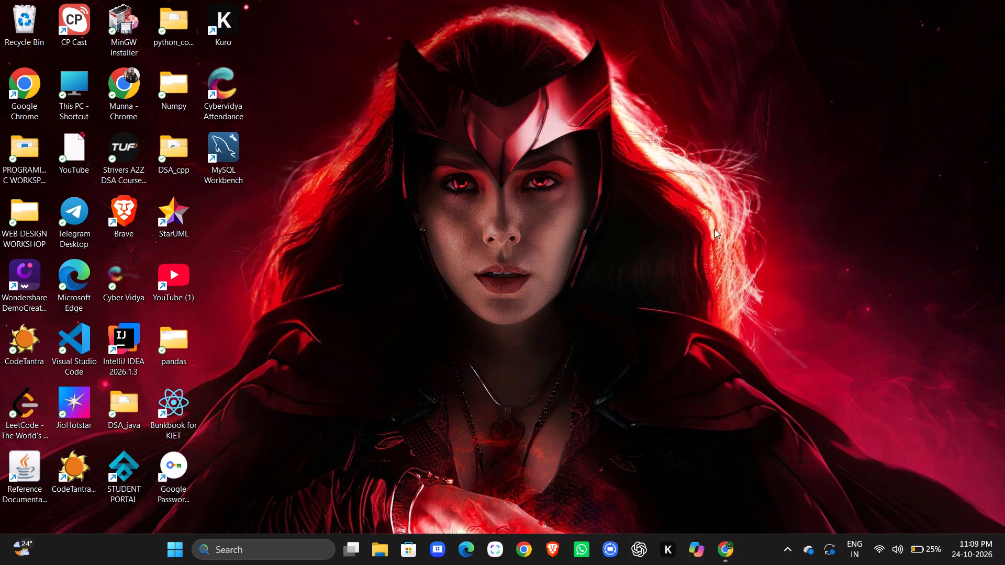
pyautogui.click(663, 564)
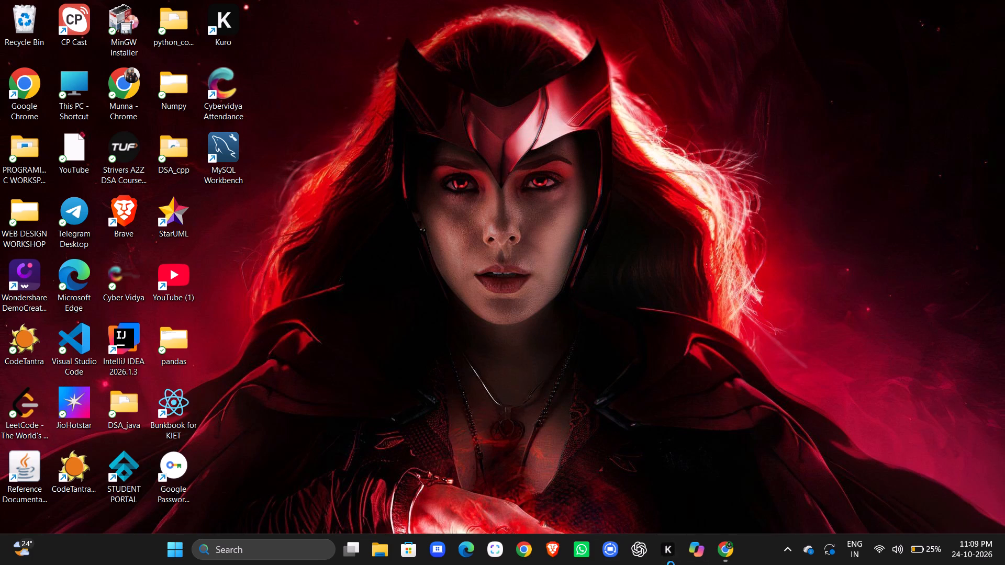
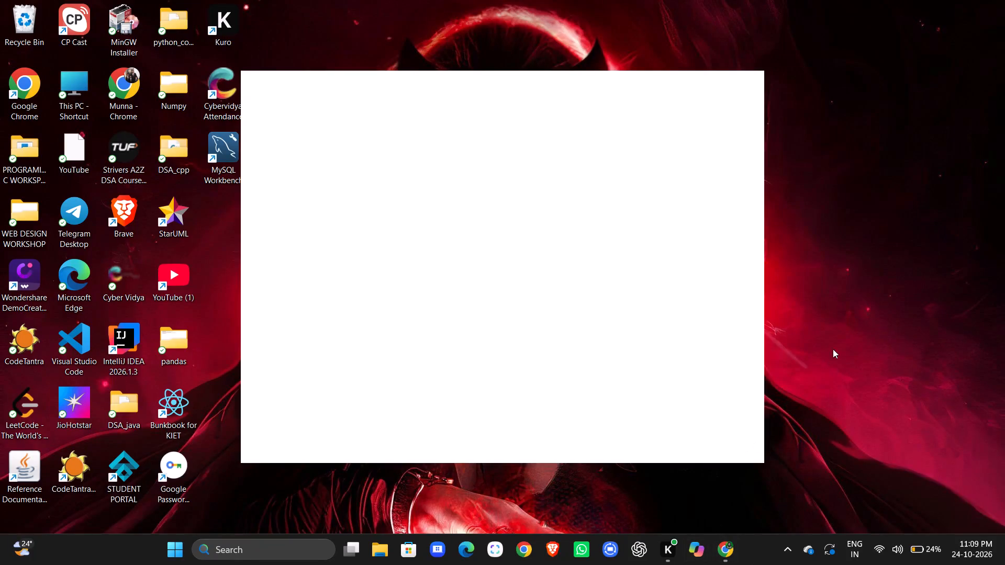
# Return to the ETHUSD chart in Chrome, switch it to the 1D timeframe and examine the short position's levels.
pyautogui.click(726, 558)
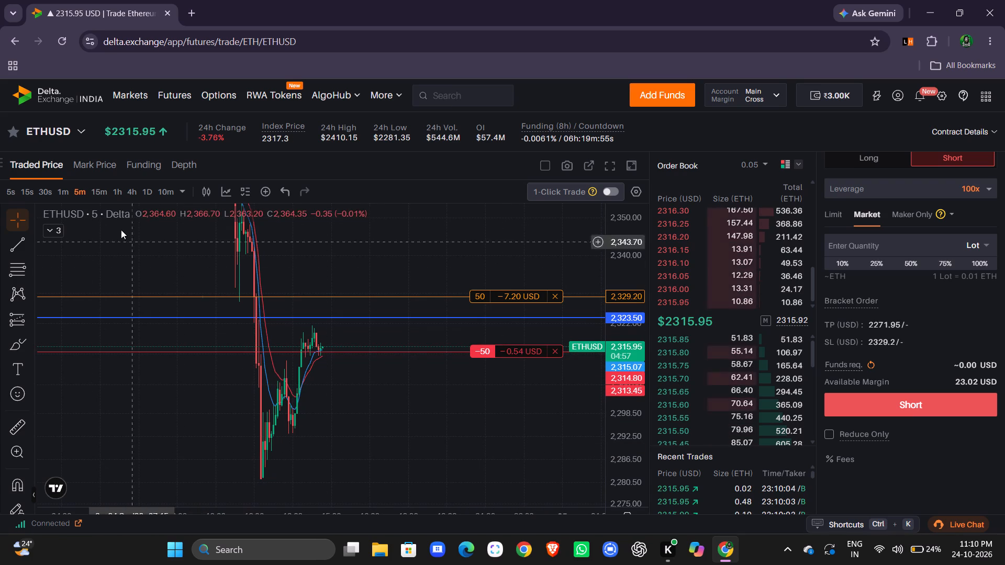
pyautogui.click(144, 190)
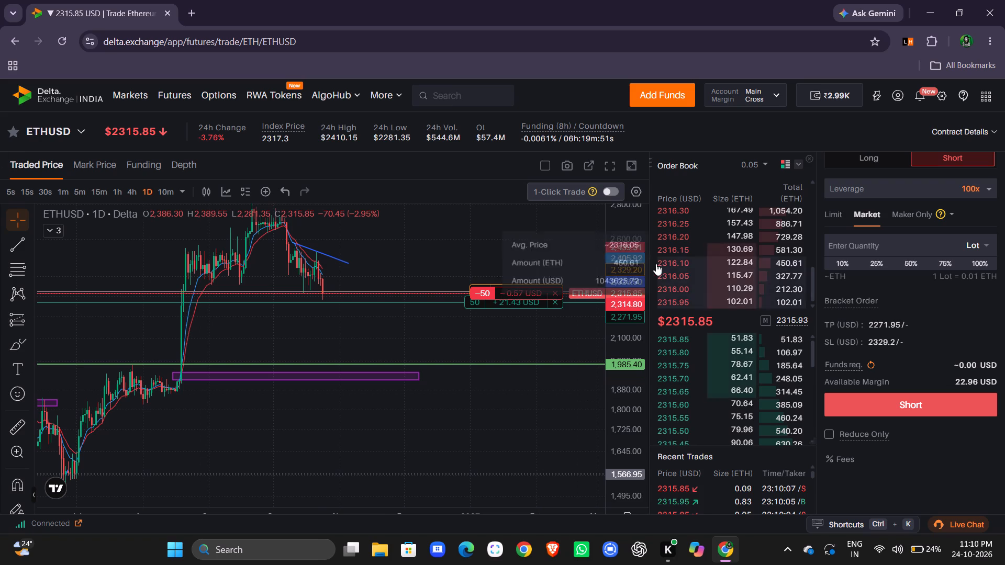
pyautogui.moveTo(623, 266); pyautogui.dragTo(585, 0)
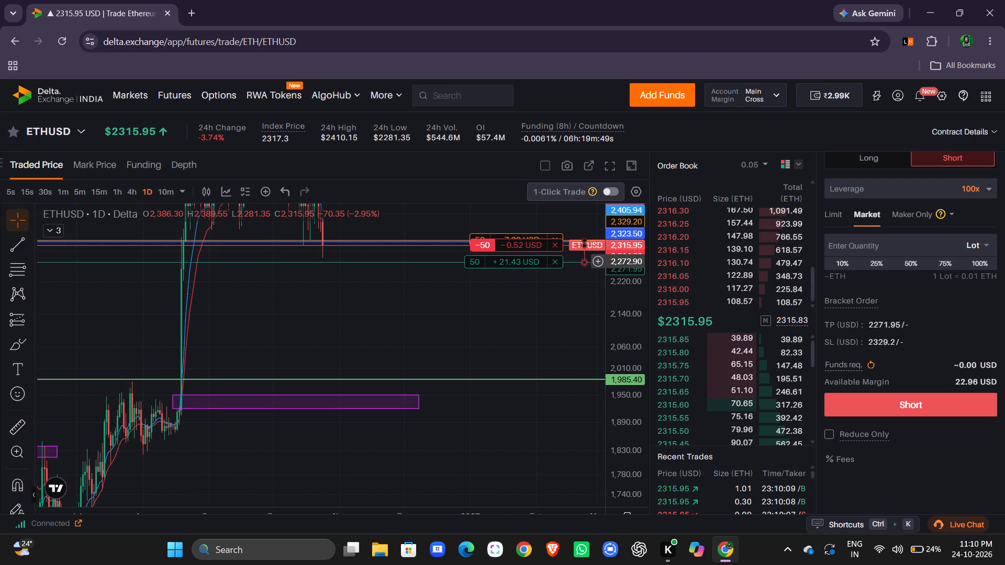
pyautogui.moveTo(462, 303); pyautogui.dragTo(451, 391)
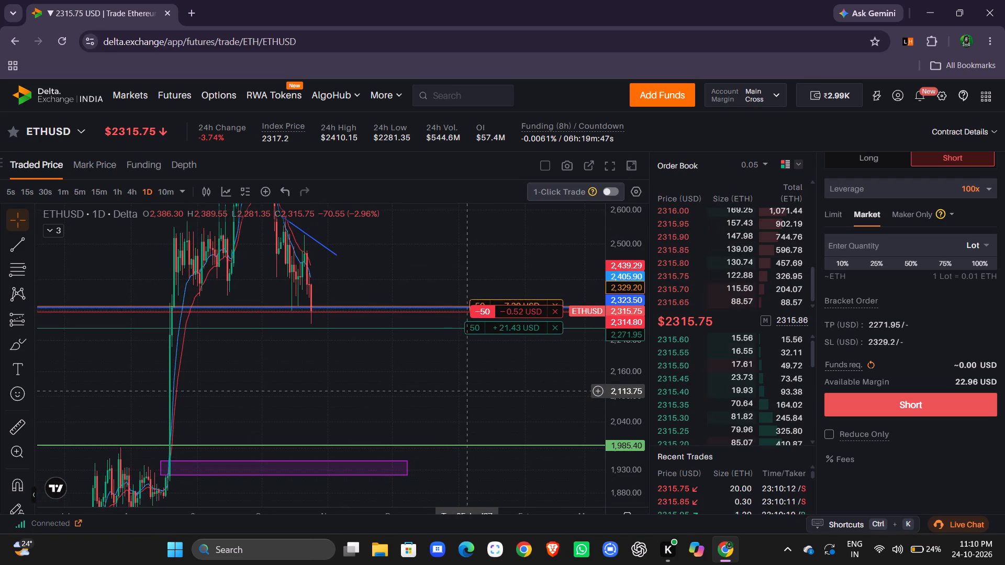
pyautogui.moveTo(468, 391); pyautogui.dragTo(472, 446)
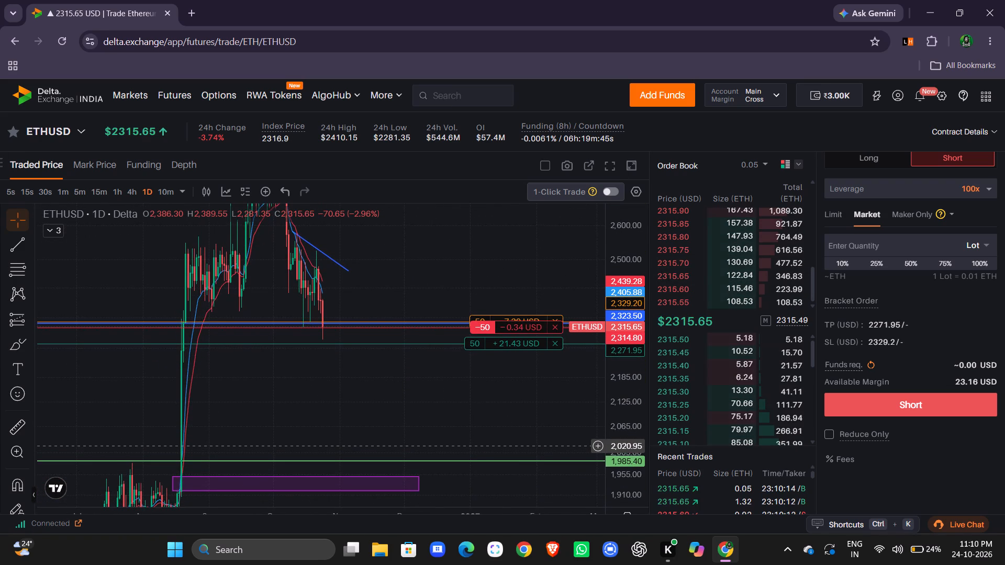
pyautogui.moveTo(472, 446); pyautogui.dragTo(472, 447)
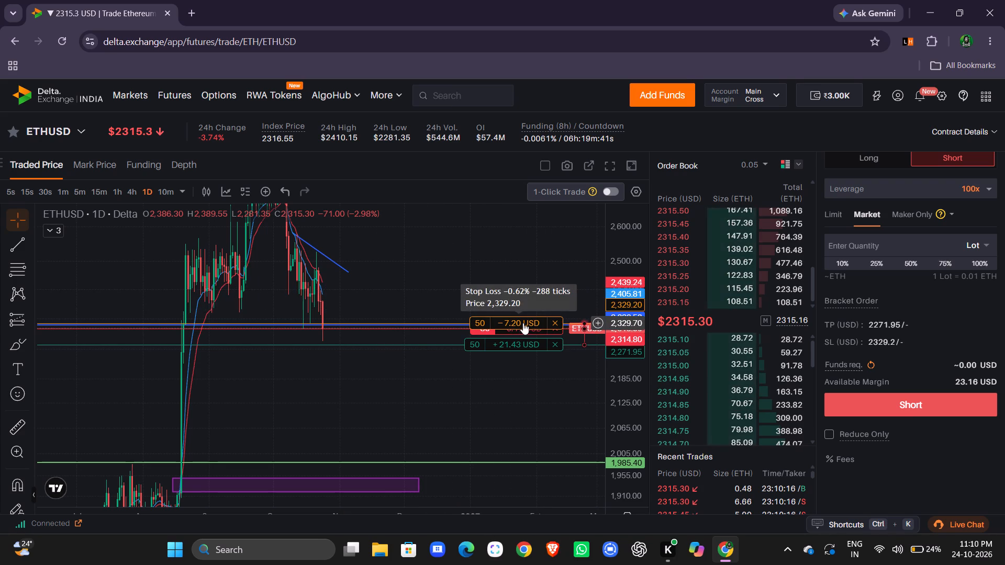
# Raise the ETHUSD short's stop loss, trying 2,449.50 and 2,389.75 before settling it at 2,336.70.
pyautogui.moveTo(523, 323); pyautogui.dragTo(532, 279)
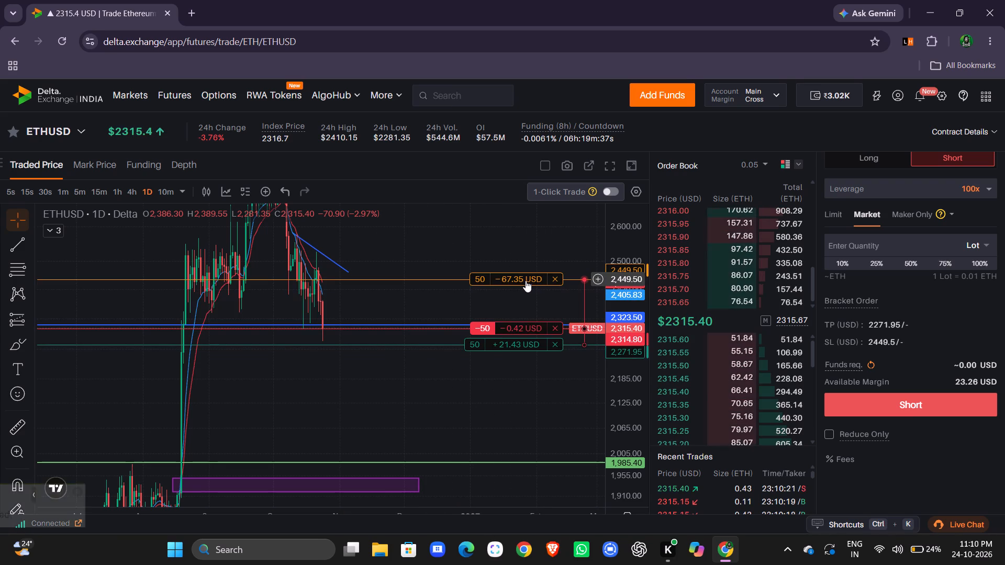
pyautogui.moveTo(523, 280); pyautogui.dragTo(534, 300)
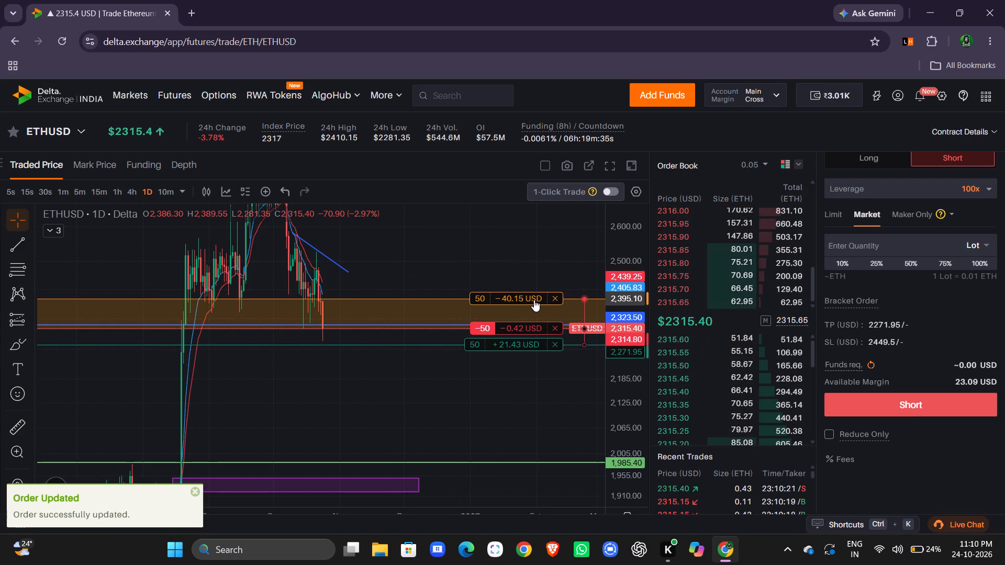
pyautogui.moveTo(534, 300); pyautogui.dragTo(534, 301)
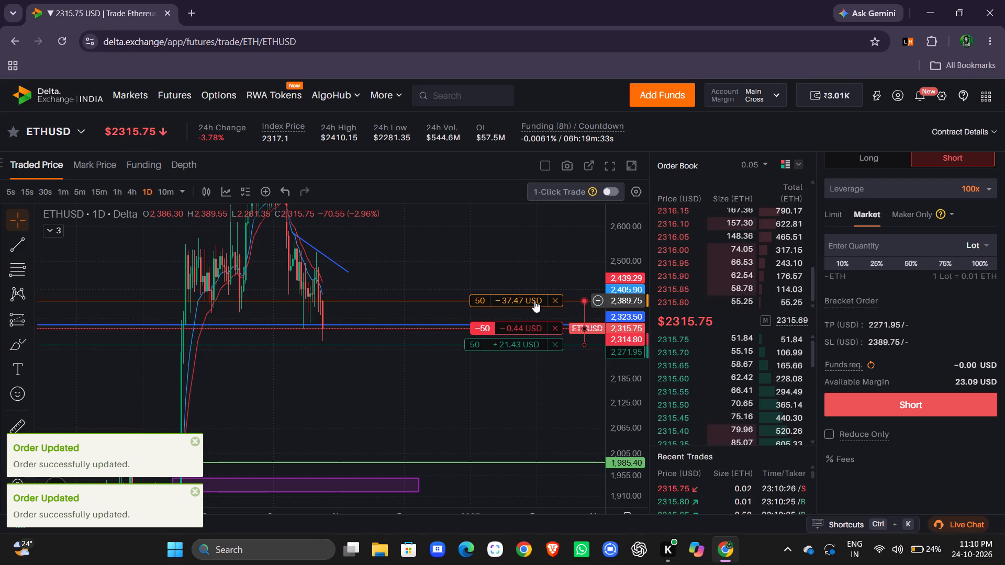
pyautogui.moveTo(530, 299); pyautogui.dragTo(530, 301)
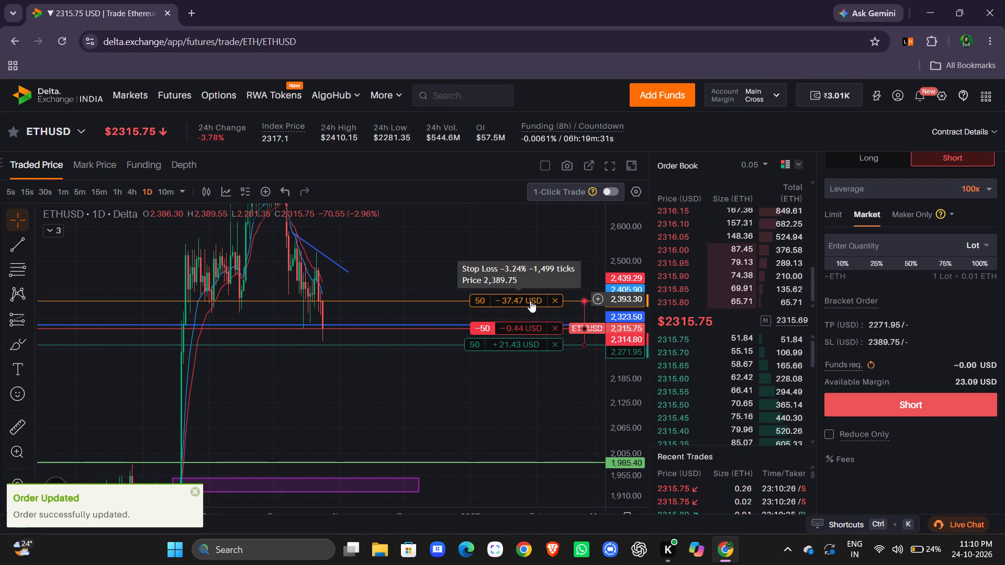
pyautogui.moveTo(530, 301); pyautogui.dragTo(535, 306)
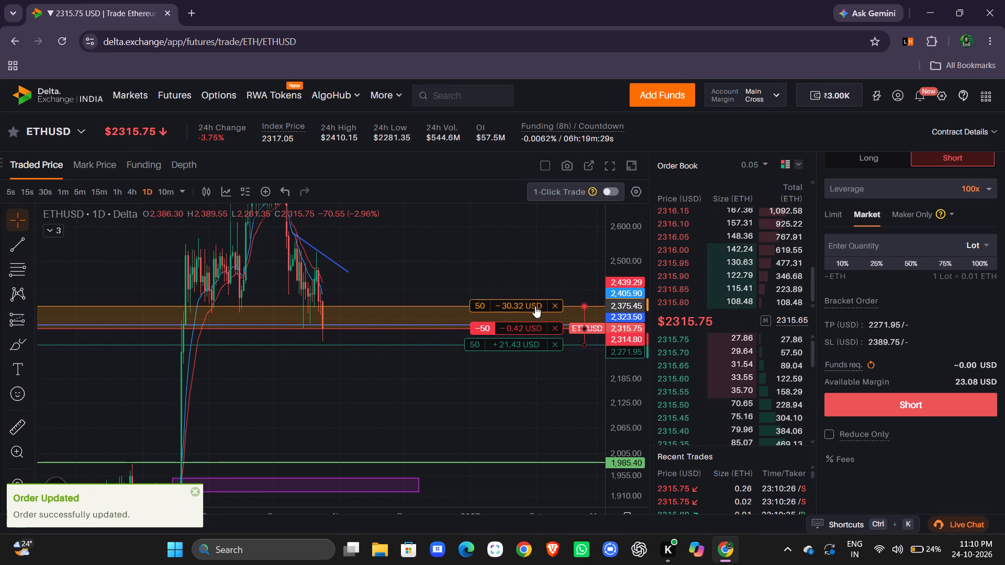
pyautogui.moveTo(535, 306); pyautogui.dragTo(540, 321)
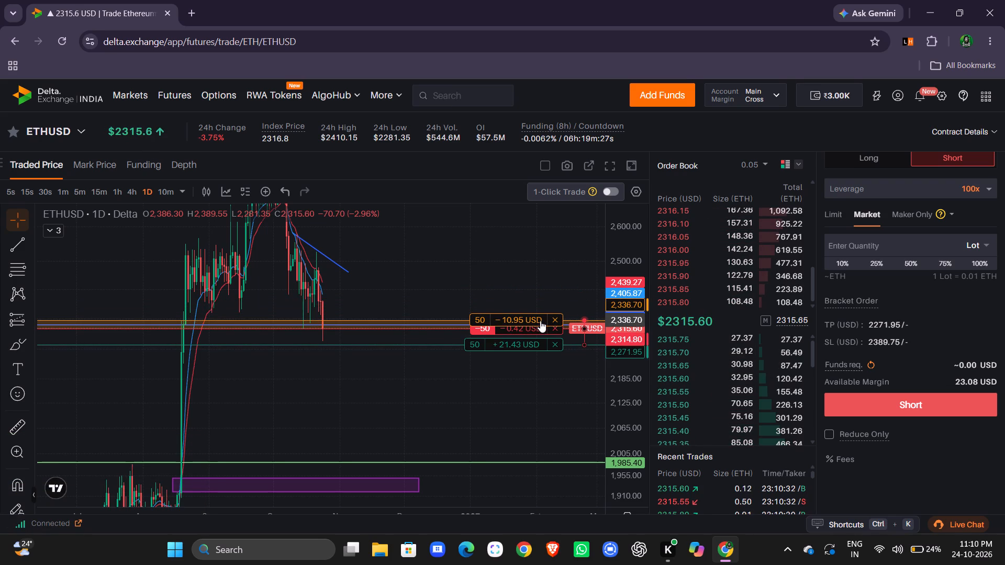
pyautogui.moveTo(540, 321); pyautogui.dragTo(542, 321)
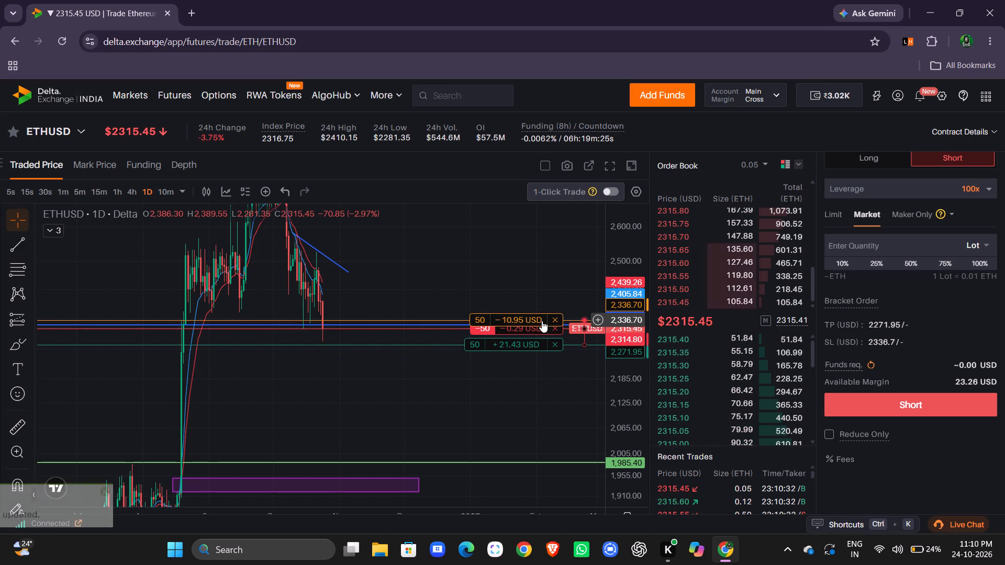
# Examine the 1D ETHUSD candles and descending trend line relative to the stop loss, entry and take profit levels.
pyautogui.moveTo(622, 272); pyautogui.dragTo(622, 202)
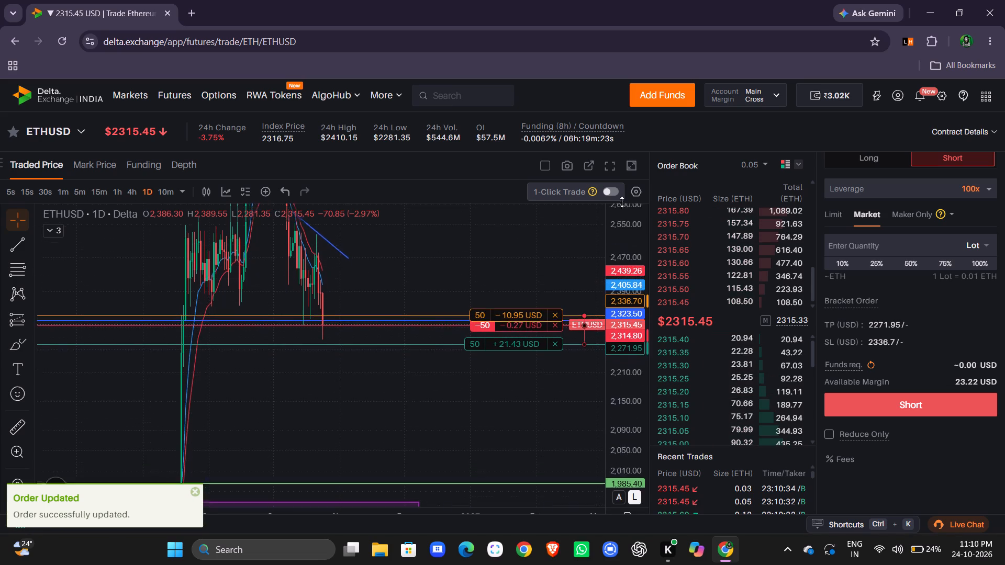
pyautogui.moveTo(622, 202); pyautogui.dragTo(628, 137)
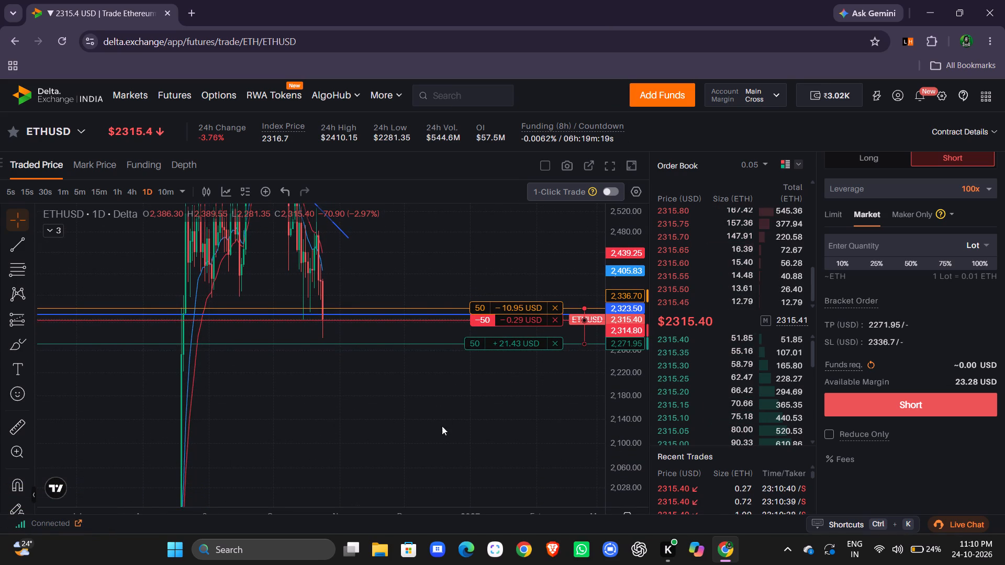
pyautogui.moveTo(442, 263); pyautogui.dragTo(430, 324)
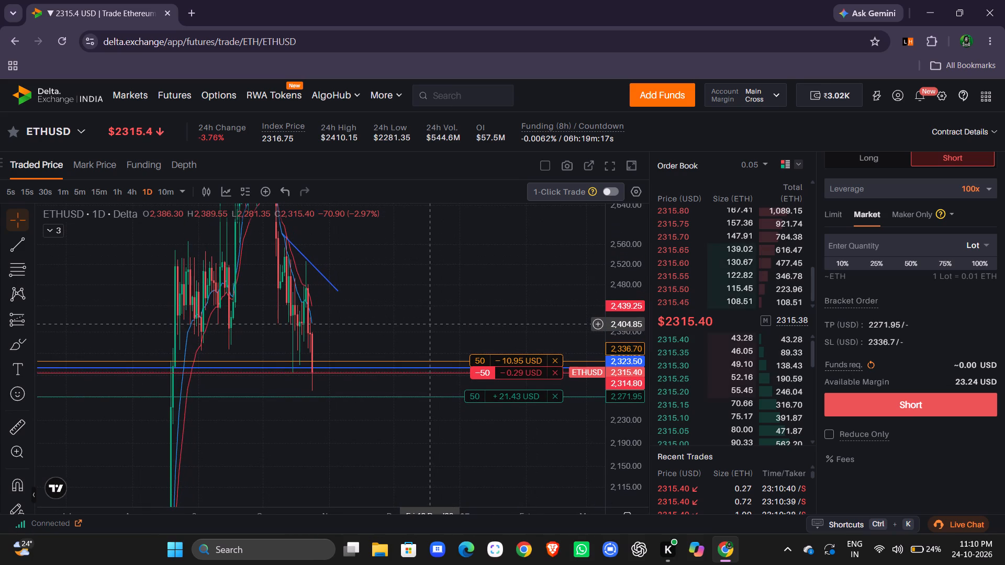
pyautogui.moveTo(430, 324); pyautogui.dragTo(397, 418)
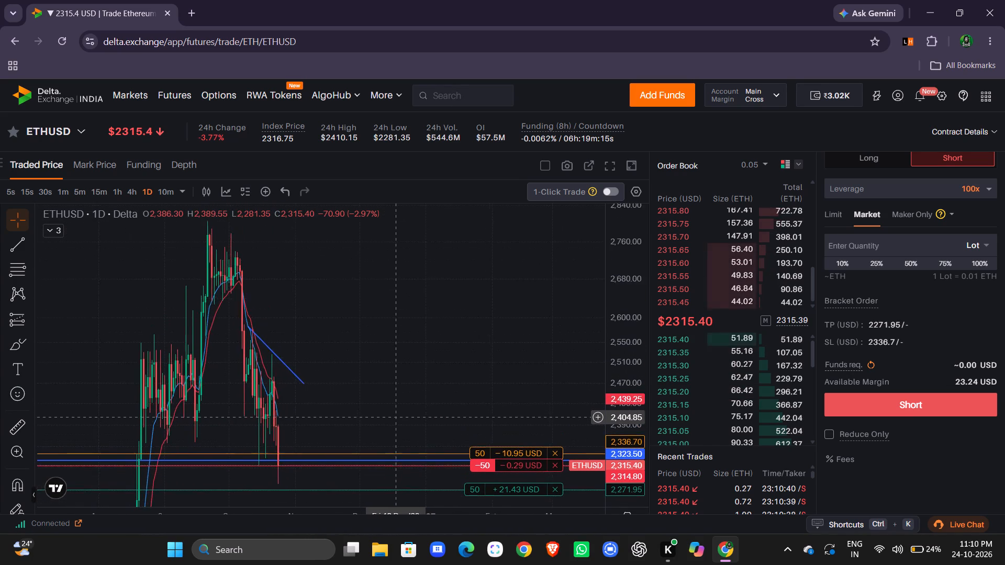
pyautogui.moveTo(397, 418); pyautogui.dragTo(396, 409)
pyautogui.moveTo(429, 380); pyautogui.dragTo(432, 348)
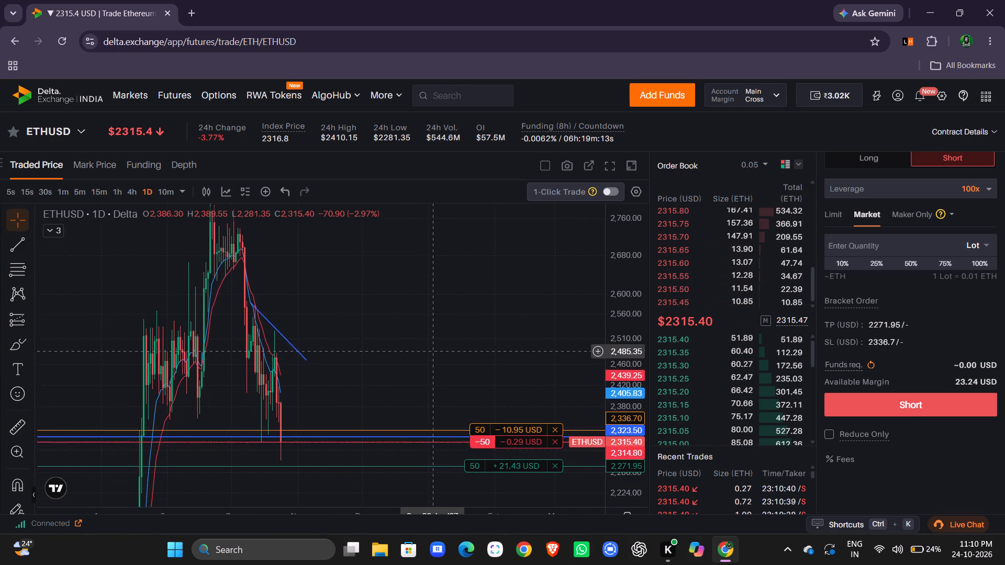
pyautogui.moveTo(432, 348); pyautogui.dragTo(432, 347)
pyautogui.moveTo(432, 360); pyautogui.dragTo(430, 340)
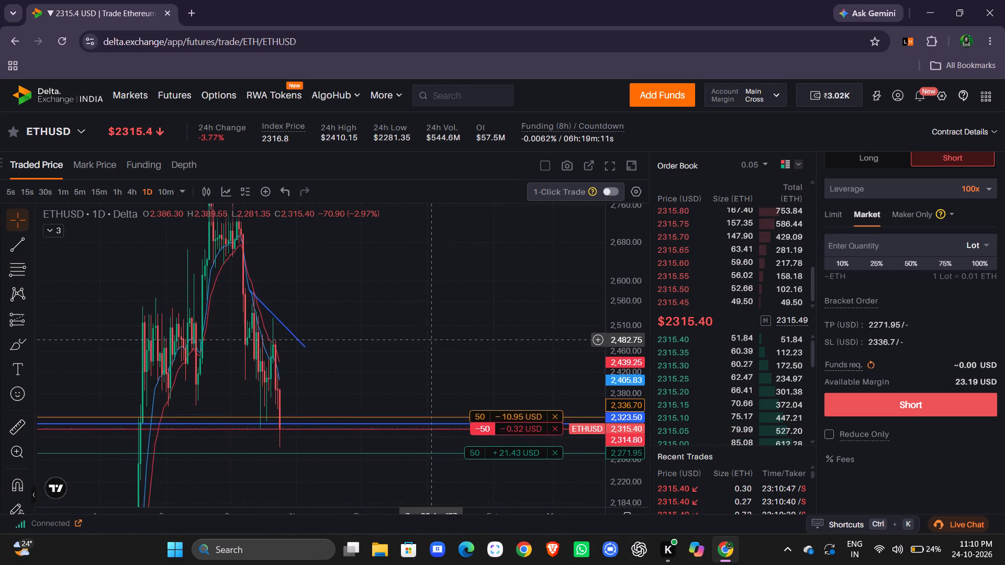
pyautogui.moveTo(430, 340); pyautogui.dragTo(429, 337)
pyautogui.moveTo(429, 337); pyautogui.dragTo(428, 275)
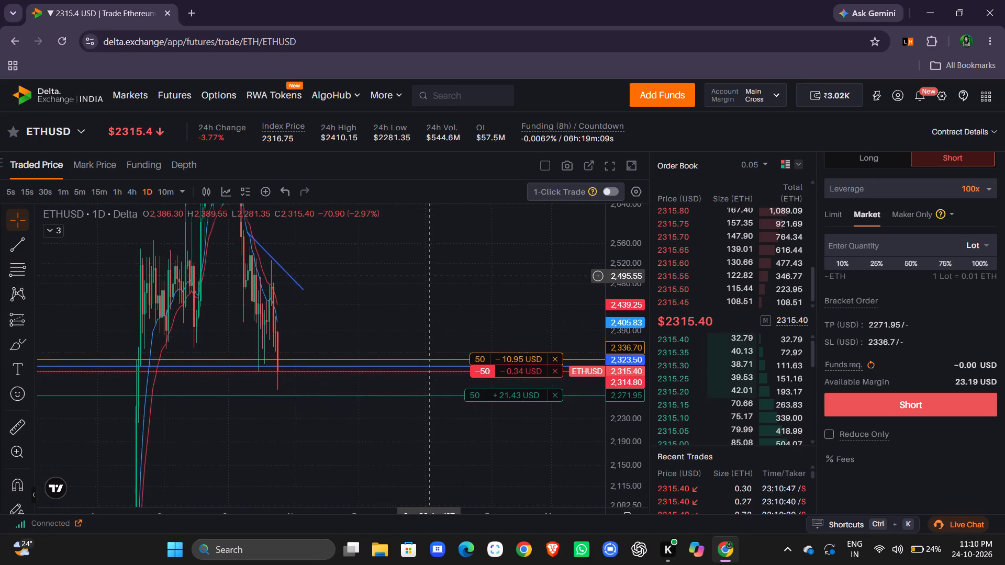
pyautogui.moveTo(428, 275); pyautogui.dragTo(429, 236)
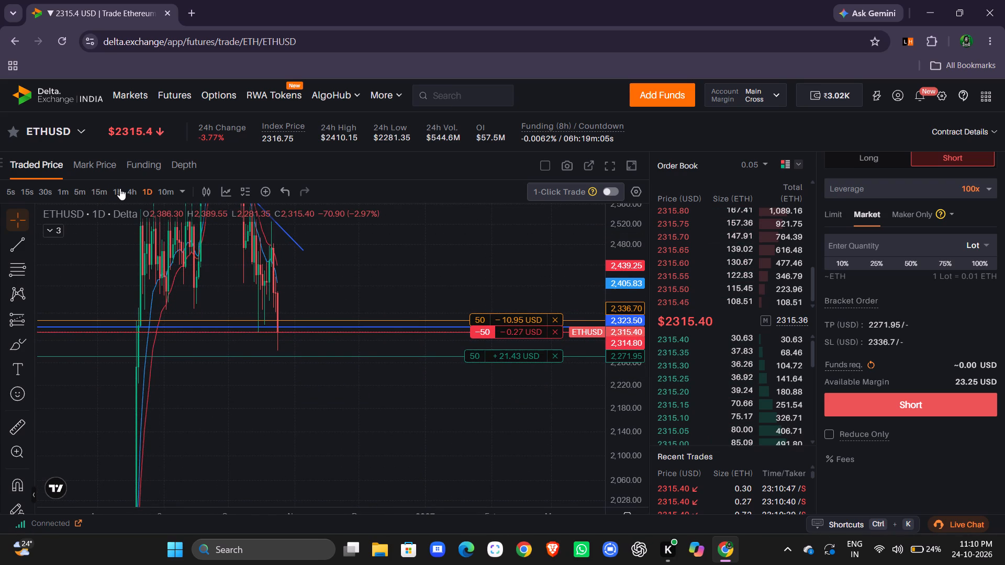
# Switch ETHUSD to the 4h timeframe and examine price against the descending trend line and the short position's levels.
pyautogui.click(135, 193)
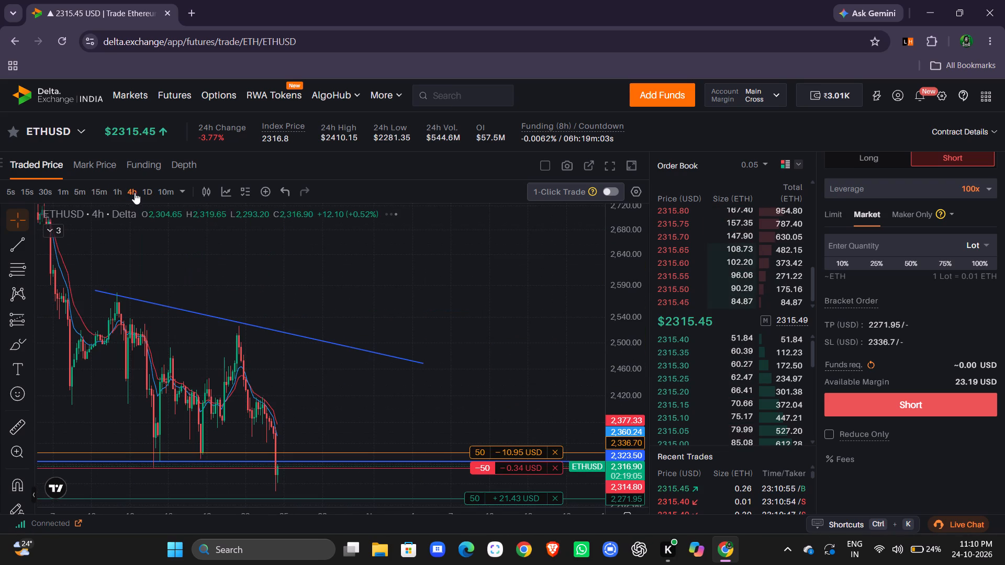
pyautogui.moveTo(477, 334); pyautogui.dragTo(475, 310)
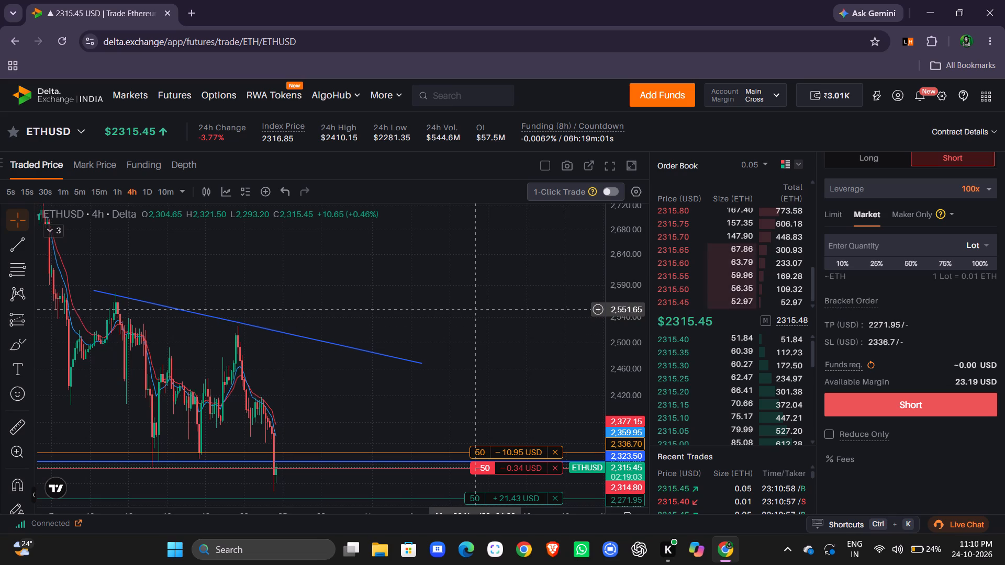
pyautogui.moveTo(475, 310); pyautogui.dragTo(473, 312)
pyautogui.moveTo(473, 341); pyautogui.dragTo(472, 285)
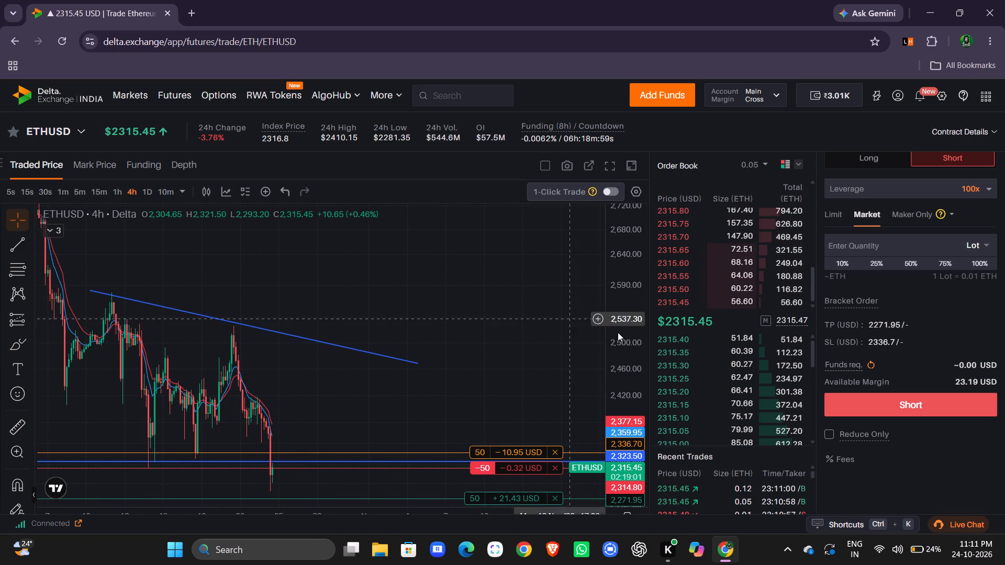
pyautogui.moveTo(616, 264); pyautogui.dragTo(627, 295)
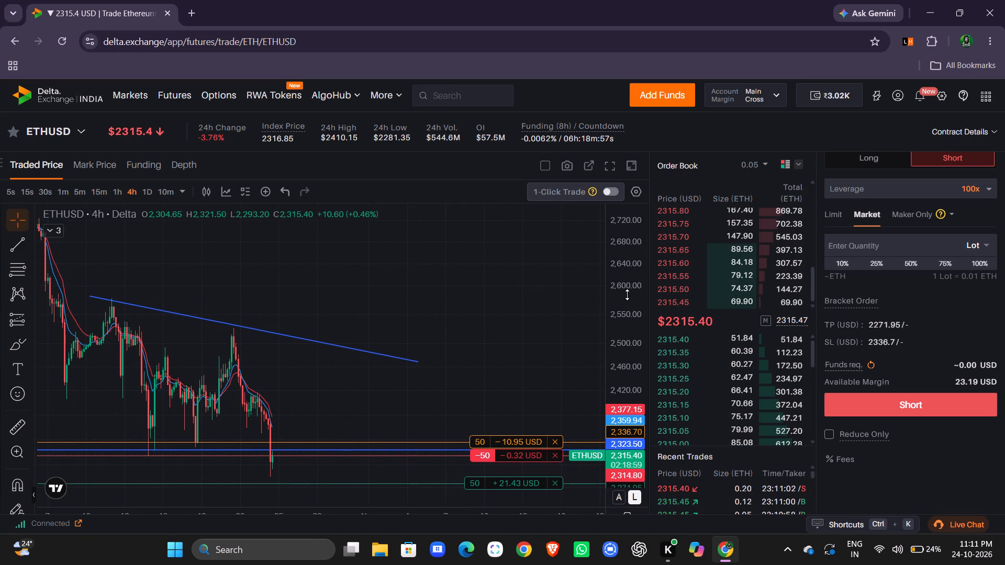
pyautogui.moveTo(541, 320); pyautogui.dragTo(530, 196)
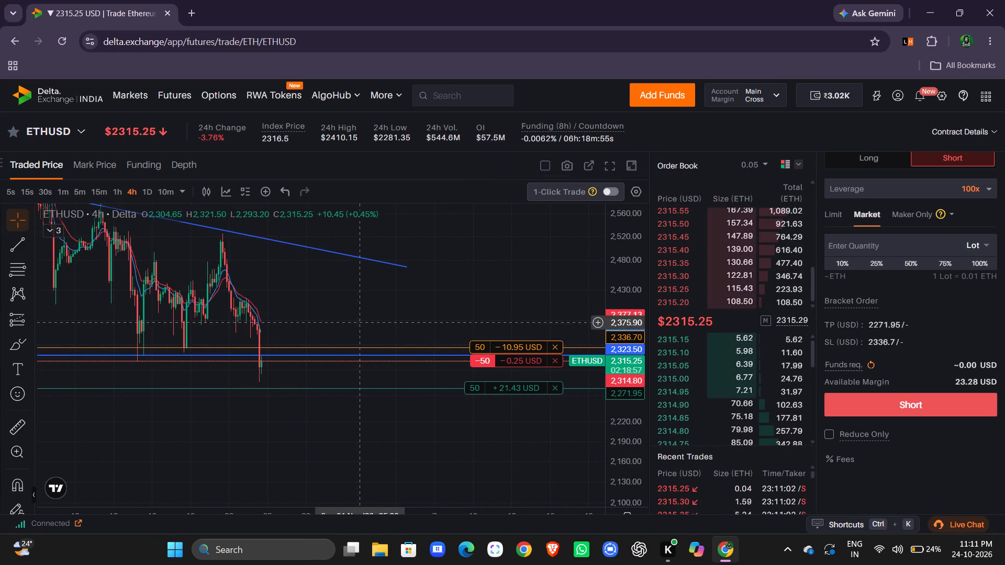
pyautogui.moveTo(406, 289); pyautogui.dragTo(398, 289)
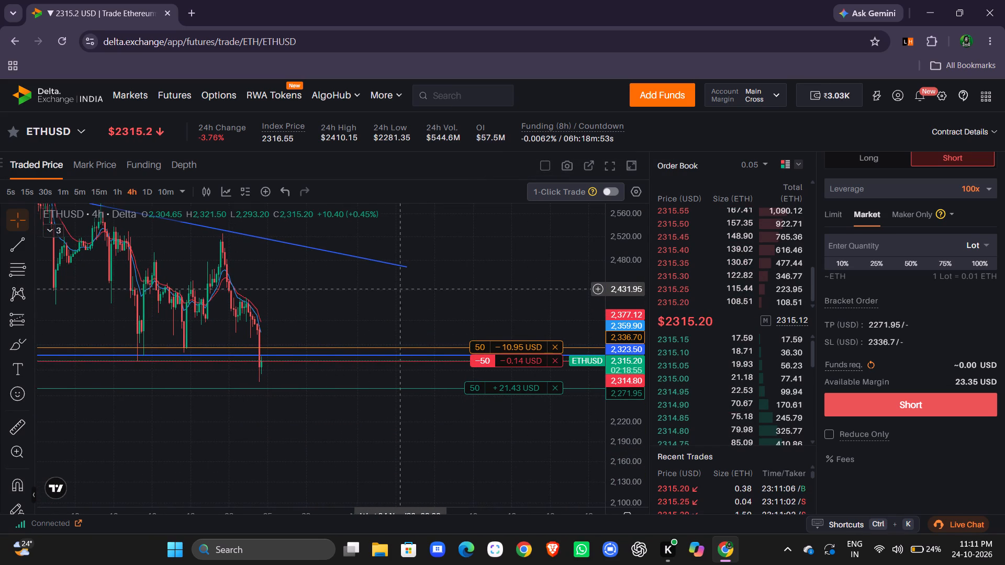
pyautogui.moveTo(398, 289); pyautogui.dragTo(391, 287)
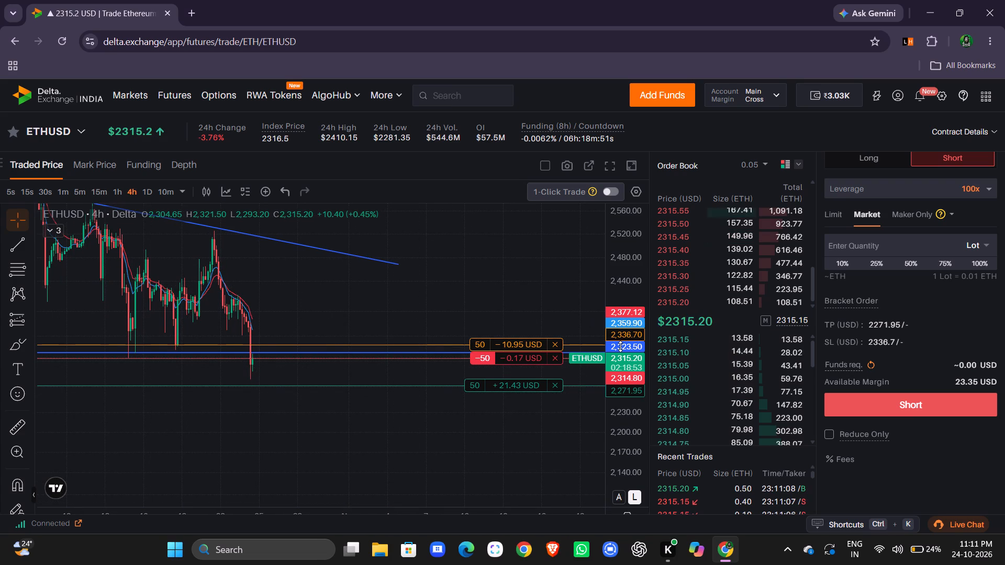
pyautogui.moveTo(620, 346); pyautogui.dragTo(623, 301)
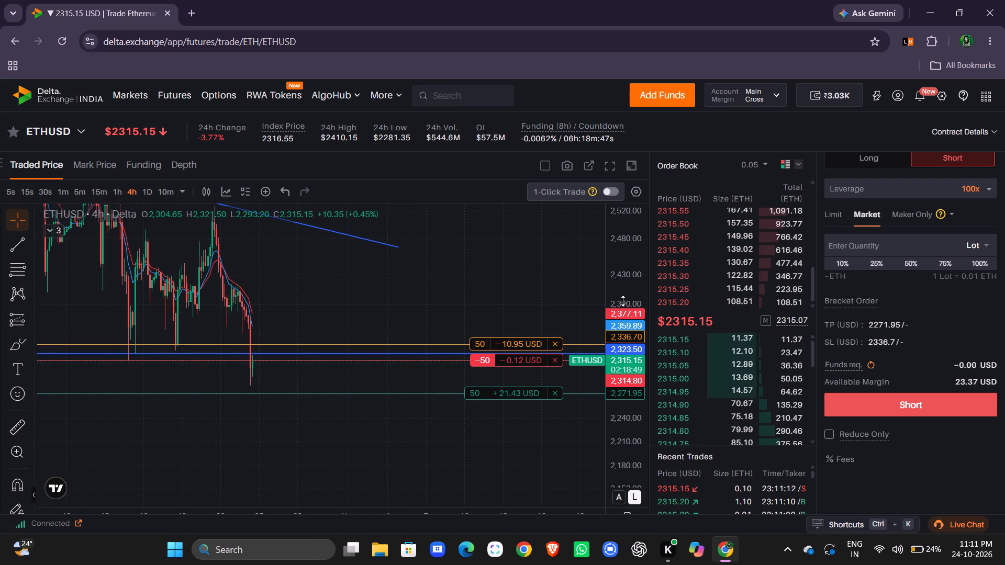
pyautogui.moveTo(359, 266); pyautogui.dragTo(366, 284)
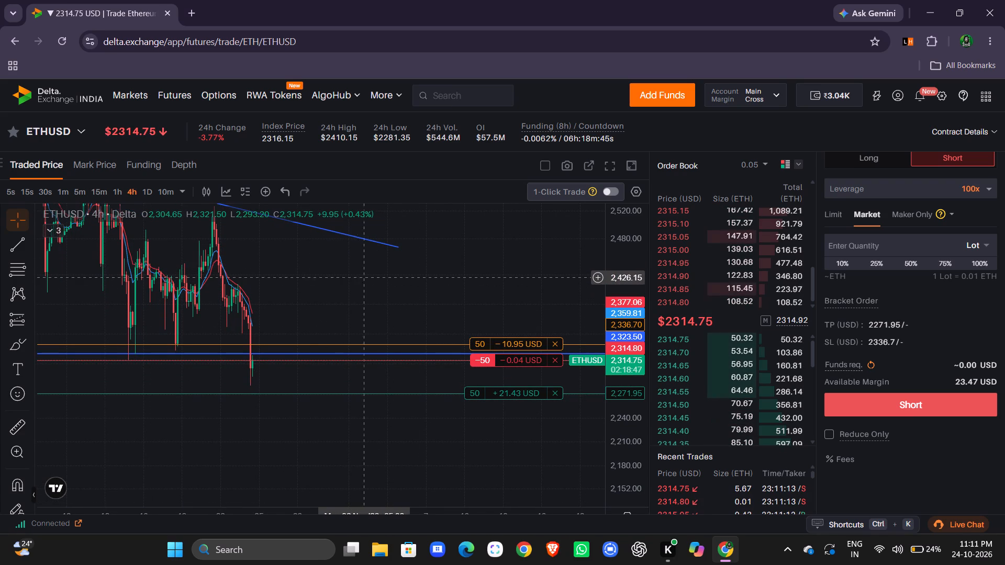
pyautogui.moveTo(366, 284); pyautogui.dragTo(370, 287)
pyautogui.moveTo(383, 300); pyautogui.dragTo(384, 303)
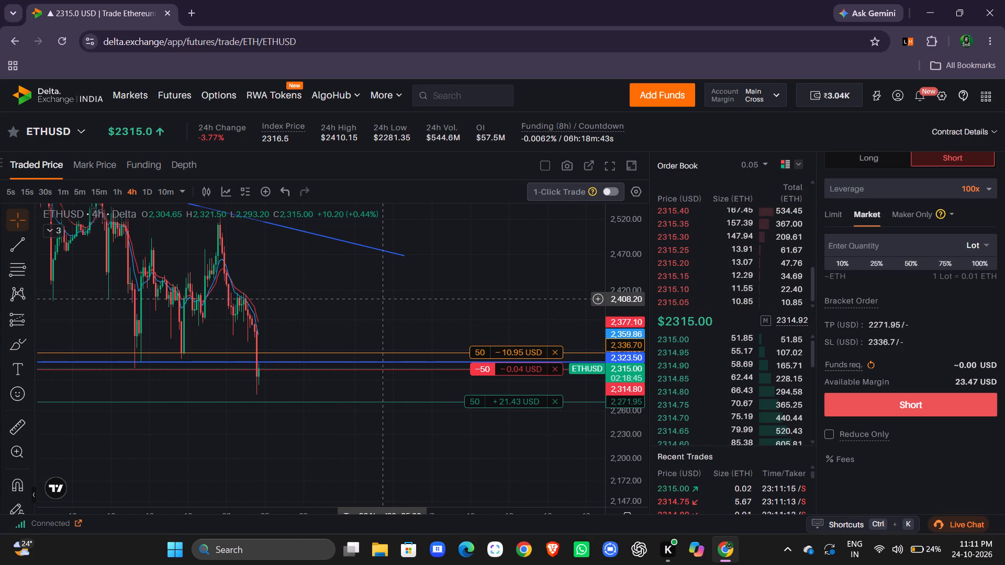
pyautogui.moveTo(384, 303); pyautogui.dragTo(387, 312)
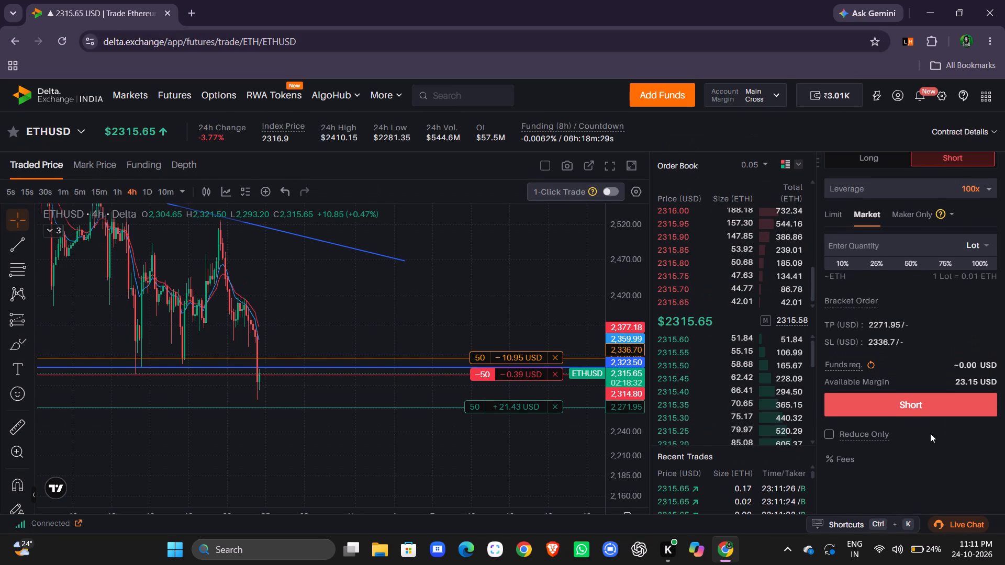
# Switch ETHUSD to the 5m and then the 1m timeframe and examine recent price action around the short entry.
pyautogui.scroll(-1, 930, 433)
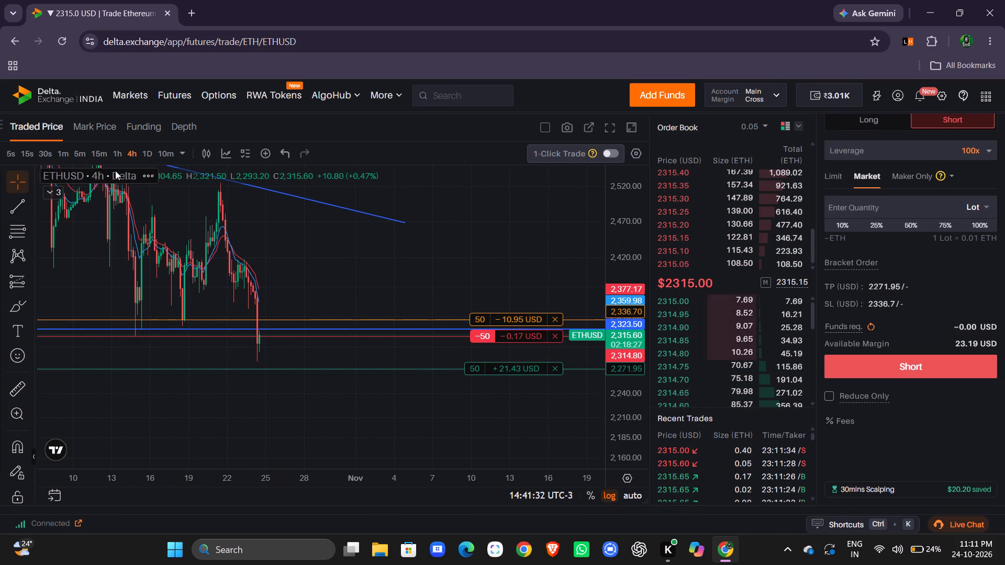
pyautogui.click(74, 149)
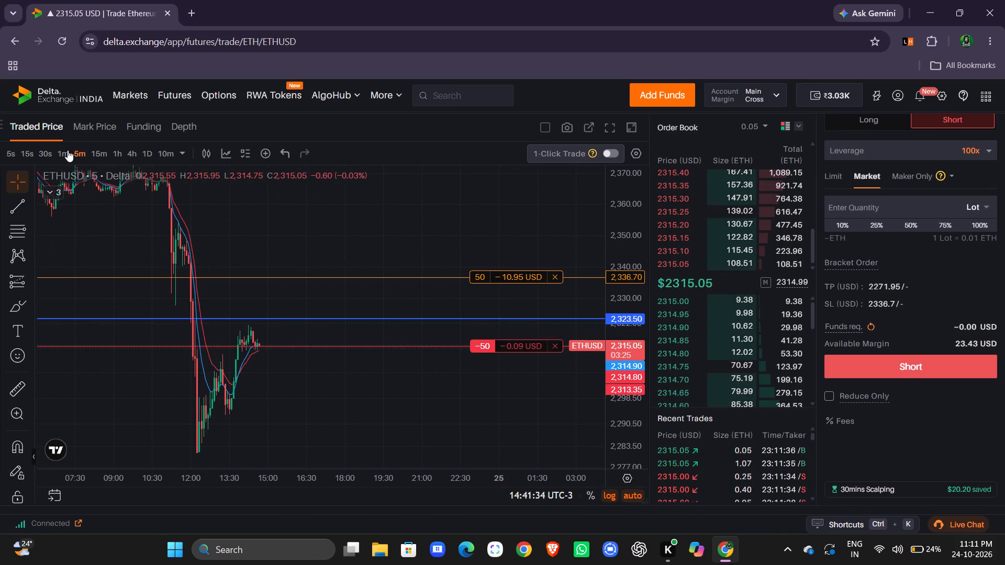
pyautogui.click(68, 150)
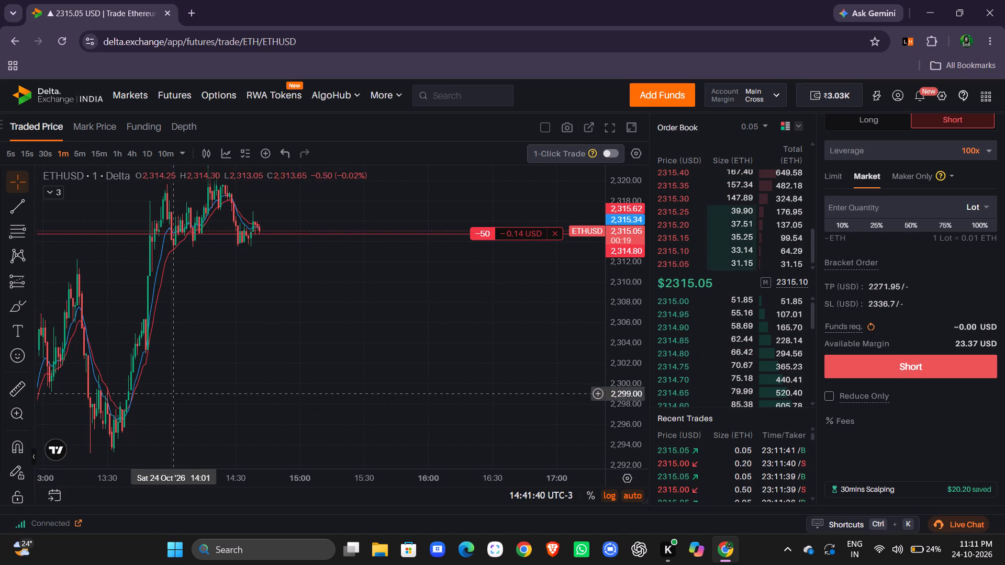
pyautogui.moveTo(622, 190); pyautogui.dragTo(622, 191)
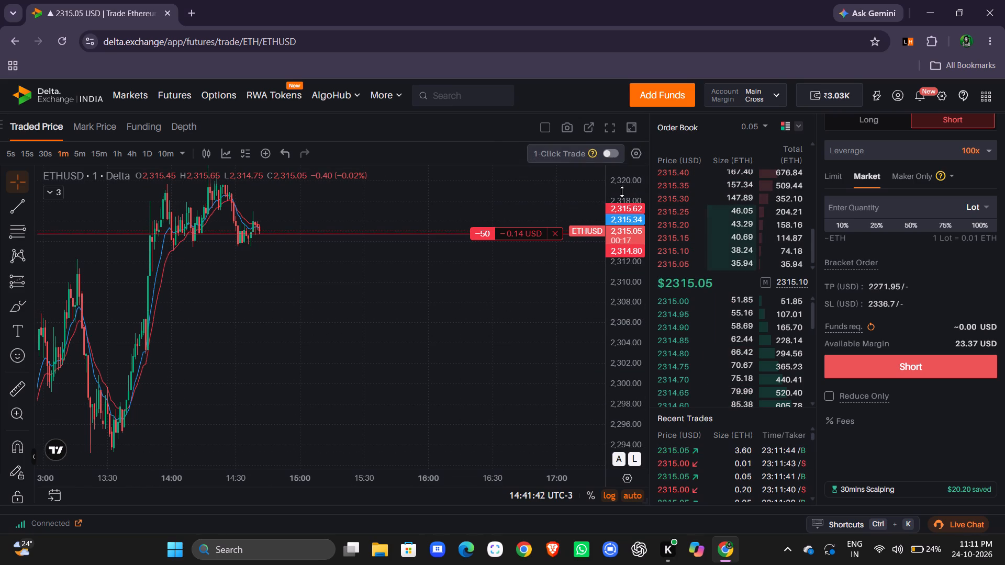
pyautogui.moveTo(622, 191); pyautogui.dragTo(640, 206)
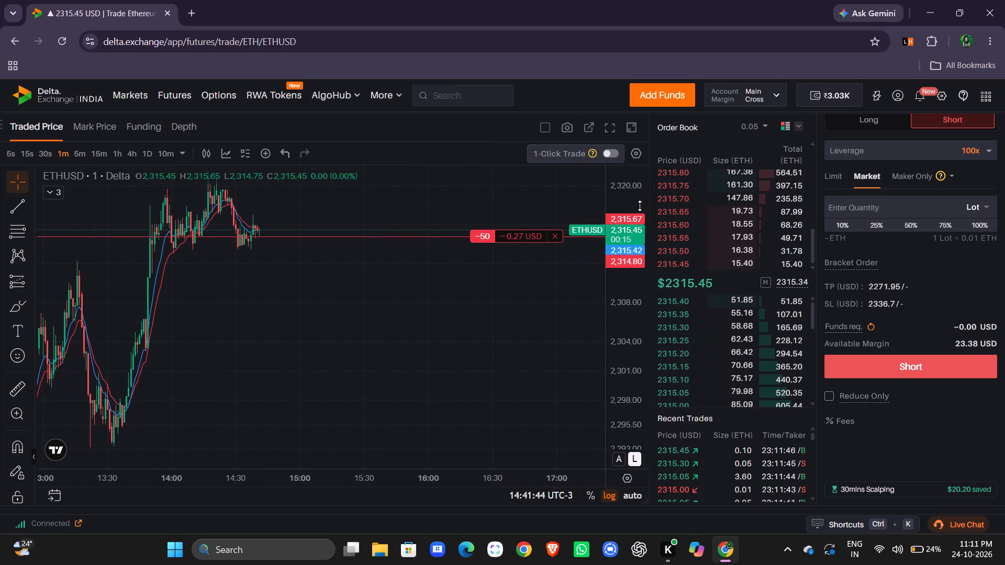
pyautogui.moveTo(640, 206); pyautogui.dragTo(640, 206)
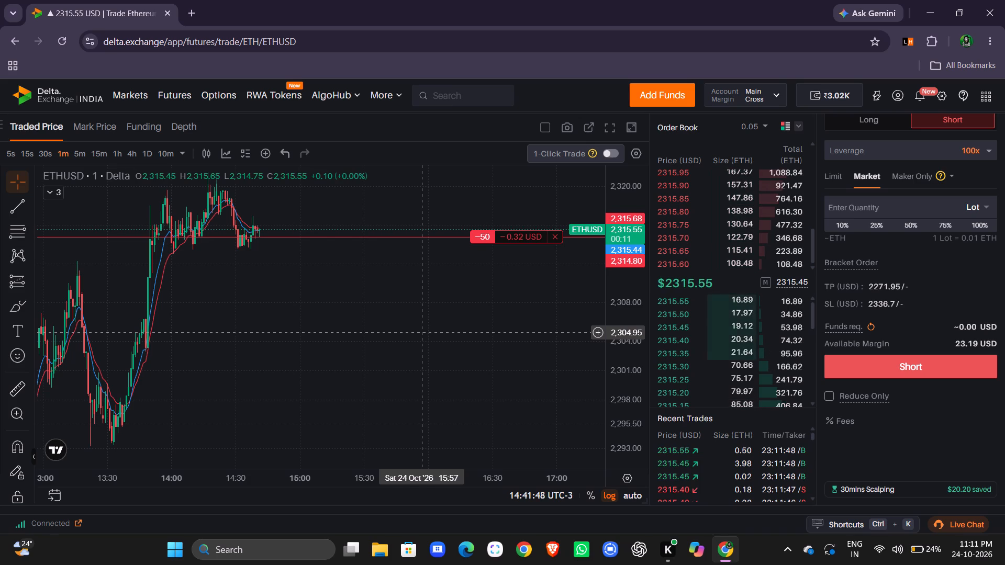
# Switch ETHUSD back to the 5m timeframe to view price between the short entry and the stop loss.
pyautogui.click(75, 148)
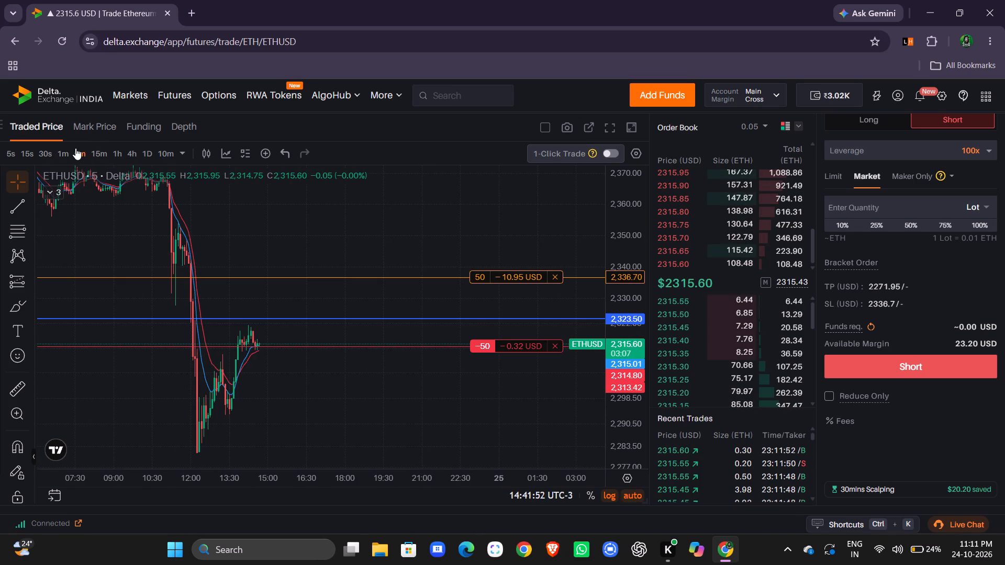
pyautogui.click(75, 148)
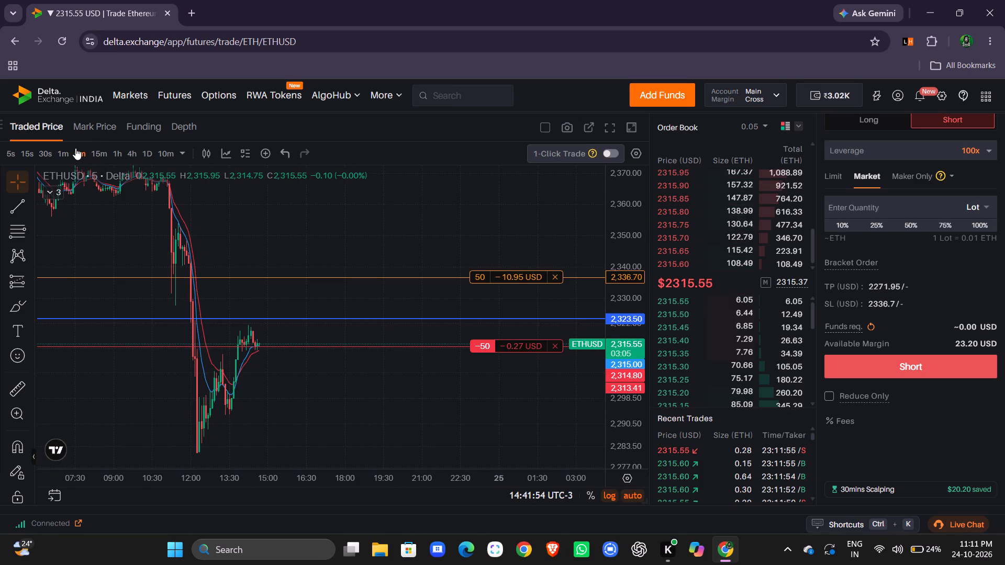
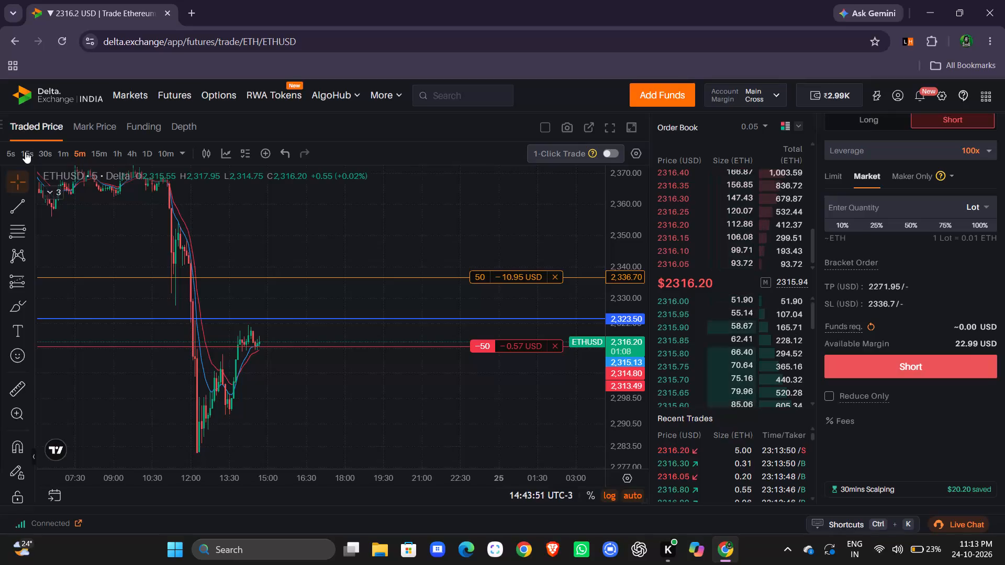
# Switch ETHUSD to the 15s timeframe and examine recent price action above the short entry.
pyautogui.click(25, 152)
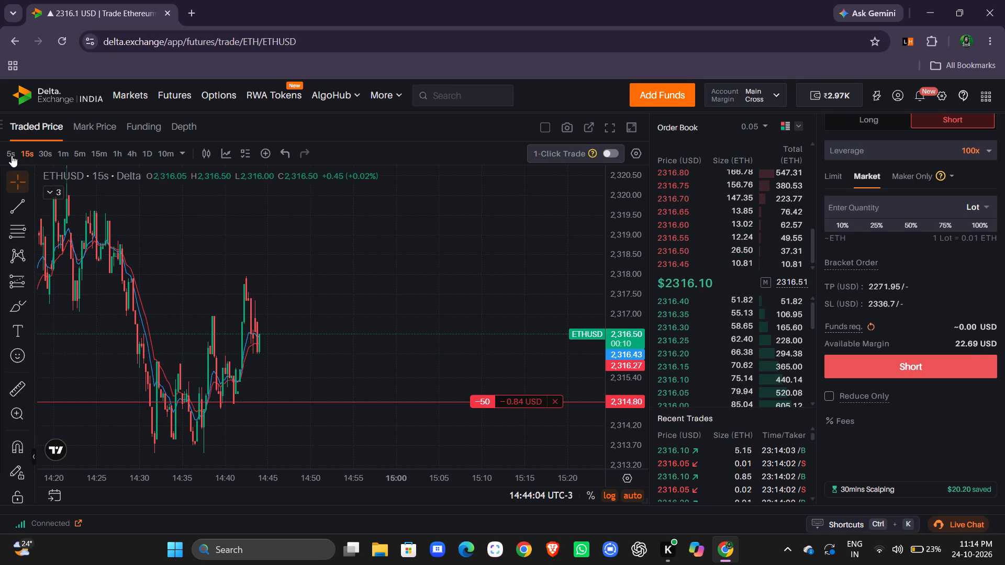
# On the 5s ETHUSD chart, draw a descending trend line from the recent peak at about 2,318.00 down to about 2,315.10.
pyautogui.click(10, 155)
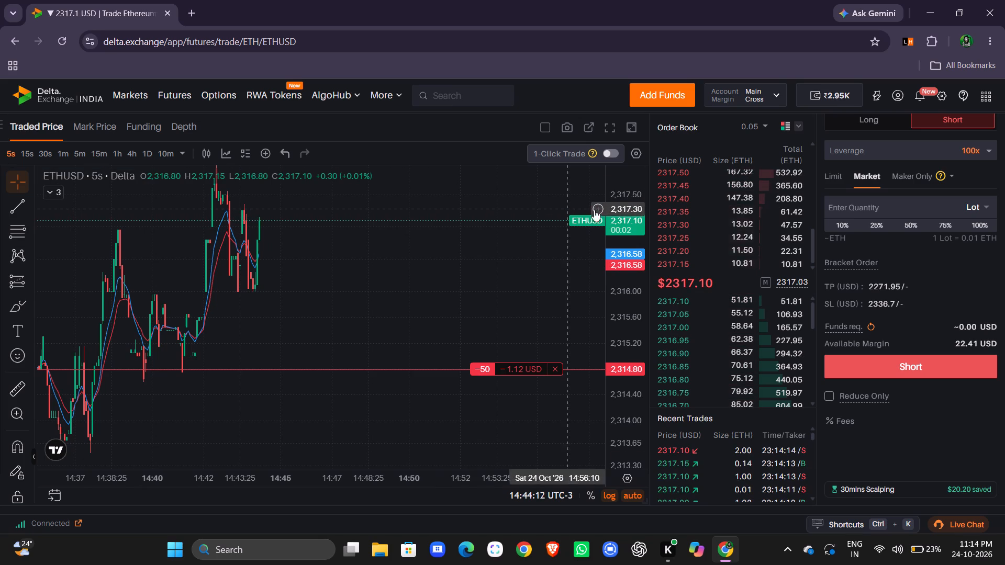
pyautogui.moveTo(626, 205); pyautogui.dragTo(663, 315)
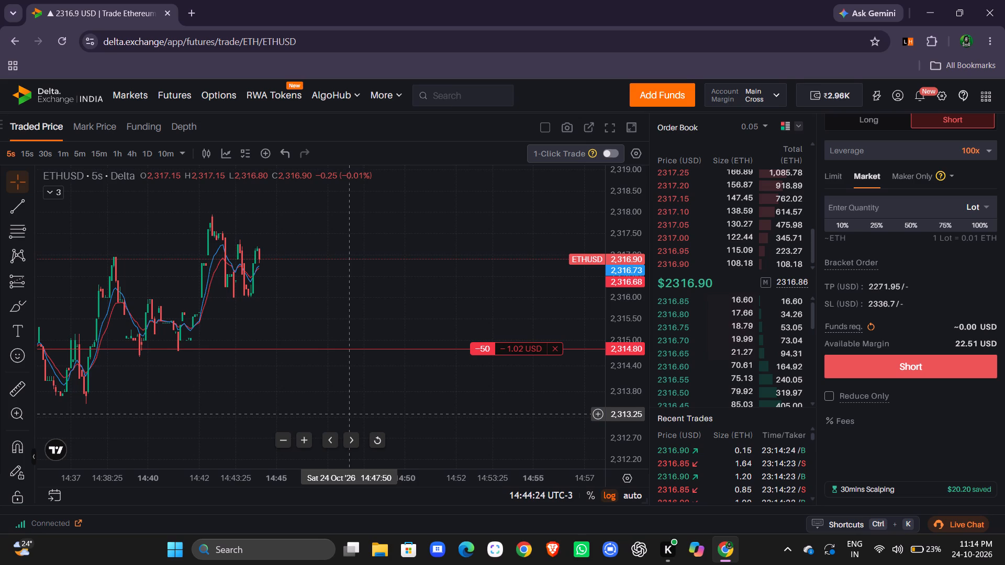
pyautogui.click(12, 205)
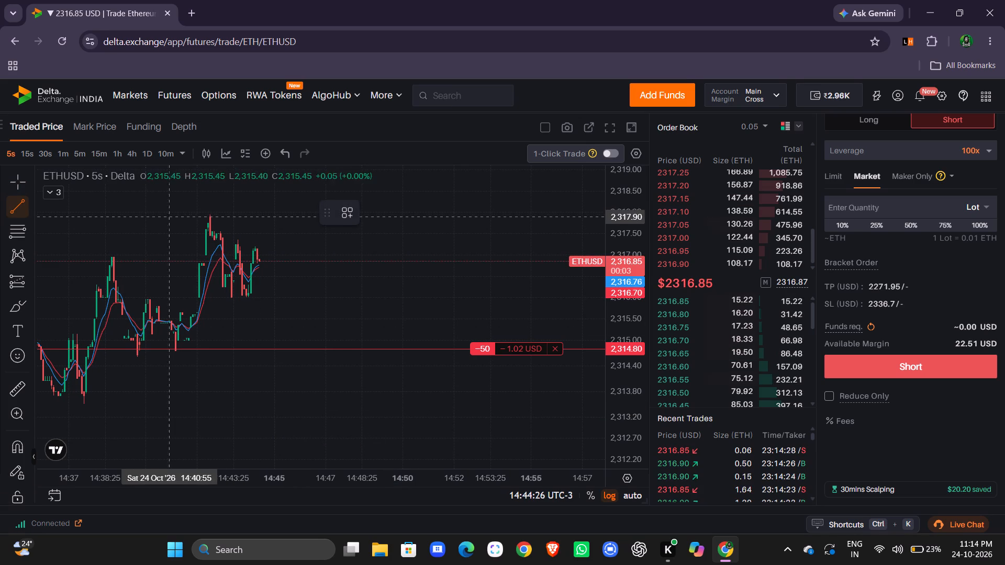
pyautogui.moveTo(205, 213); pyautogui.dragTo(389, 314)
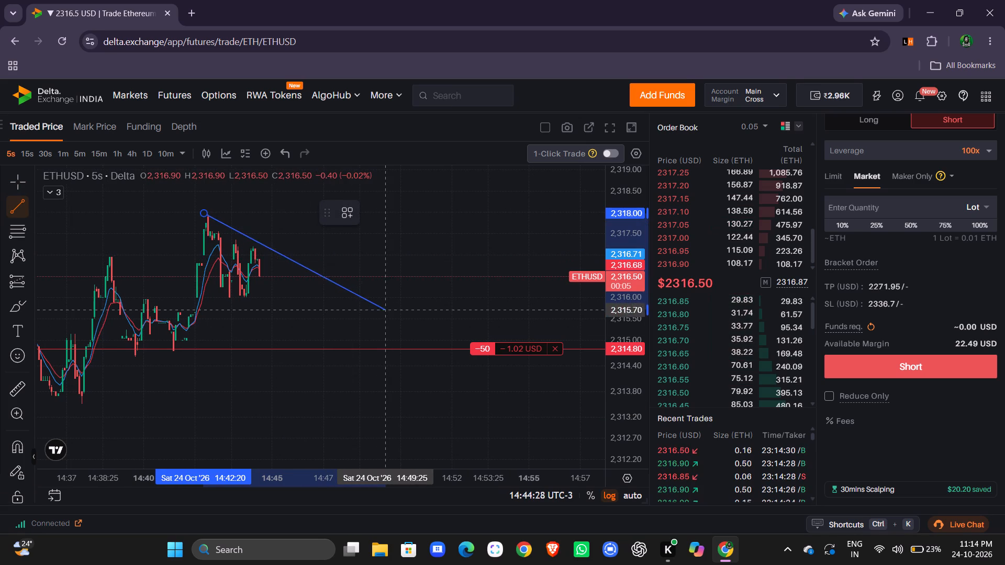
pyautogui.moveTo(389, 314); pyautogui.dragTo(396, 336)
pyautogui.click(396, 336)
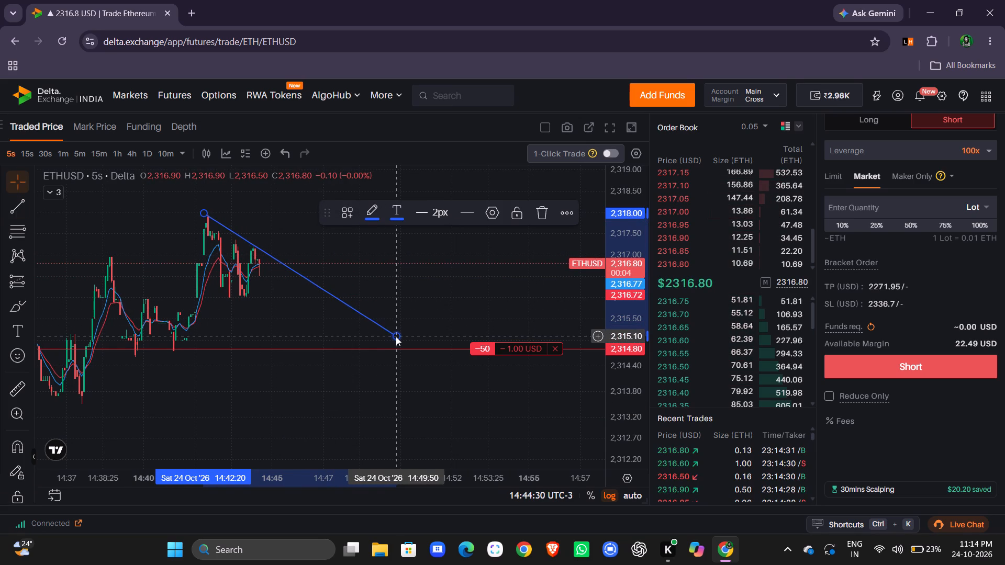
pyautogui.click(279, 323)
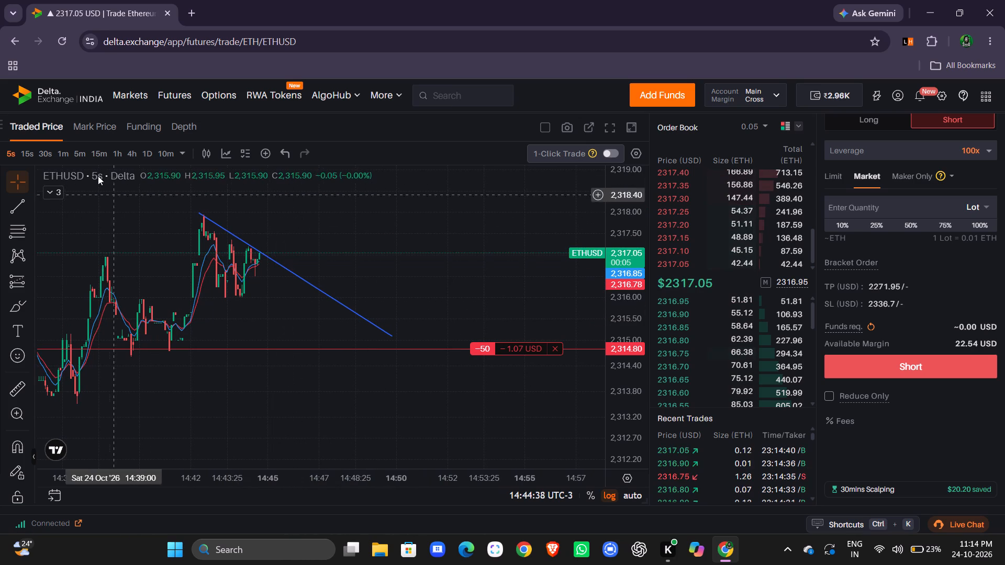
# Check ETHUSD on the 5m timeframe against the short's levels, and return to the 5s timeframe with the new trend line.
pyautogui.click(76, 157)
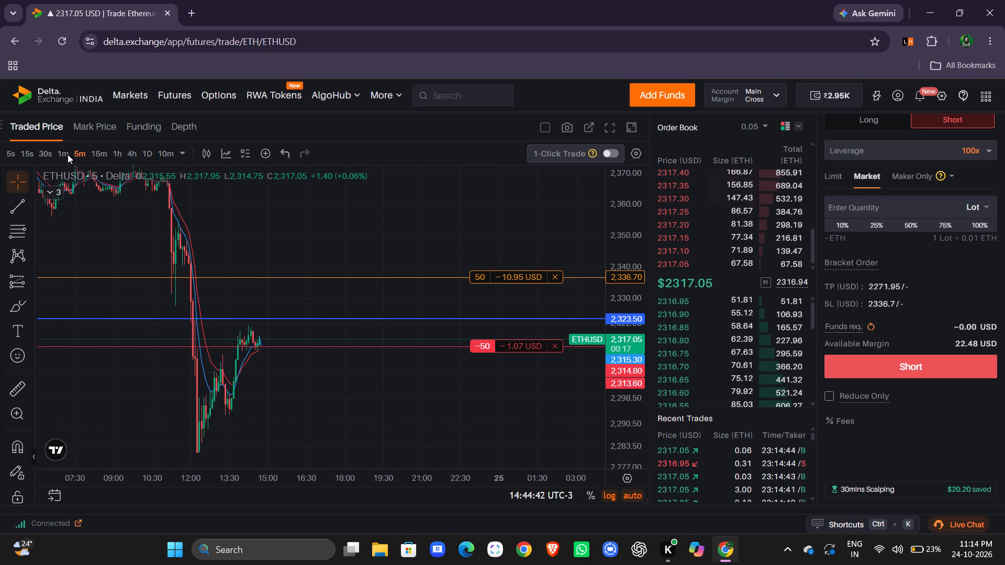
pyautogui.click(6, 152)
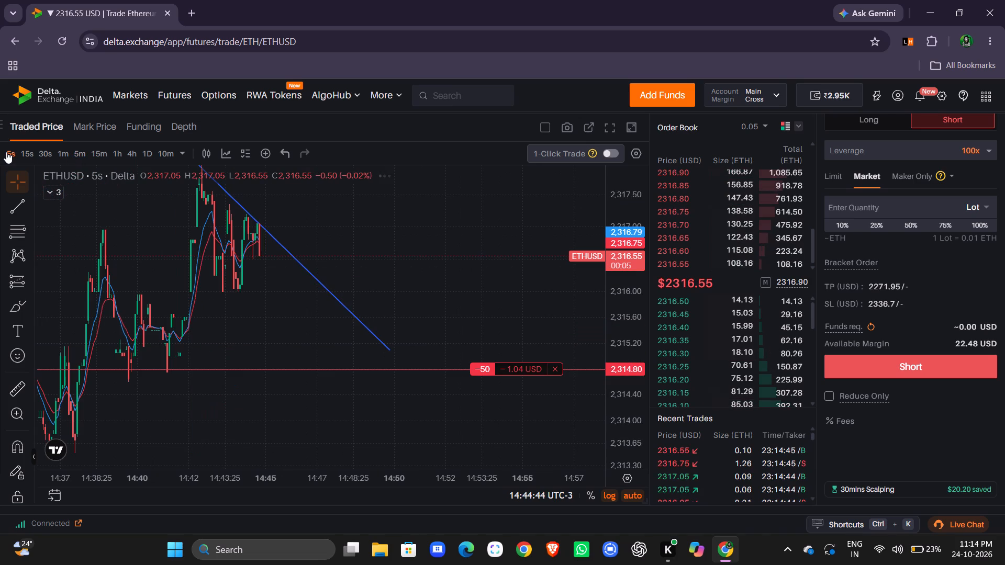
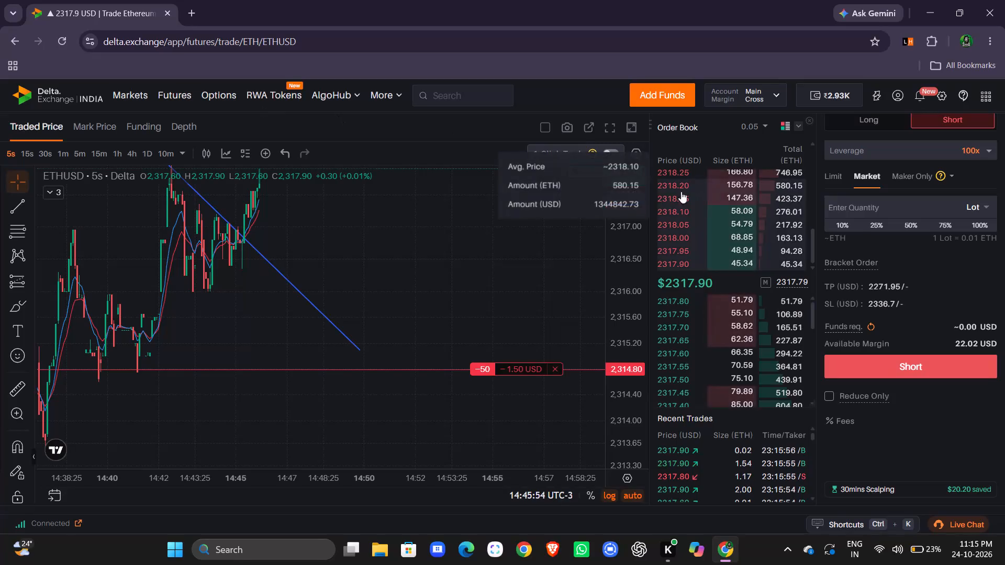
# Review the 5s ETHUSD chart, and switch to the 1m timeframe to compare price with the short entry and the 2,323.50 line.
pyautogui.moveTo(637, 199); pyautogui.dragTo(643, 291)
pyautogui.moveTo(437, 254); pyautogui.dragTo(444, 292)
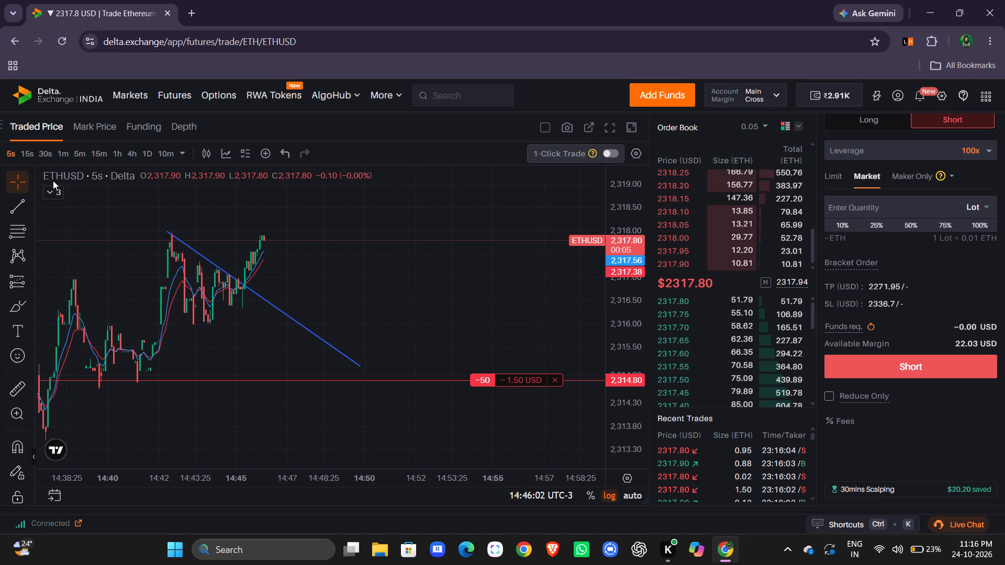
pyautogui.click(65, 156)
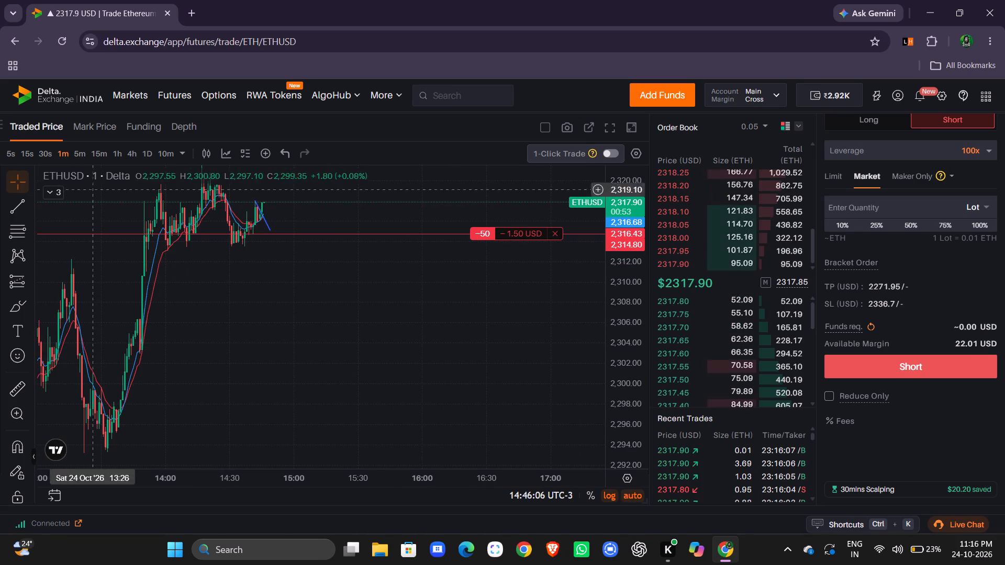
pyautogui.moveTo(358, 384); pyautogui.dragTo(350, 420)
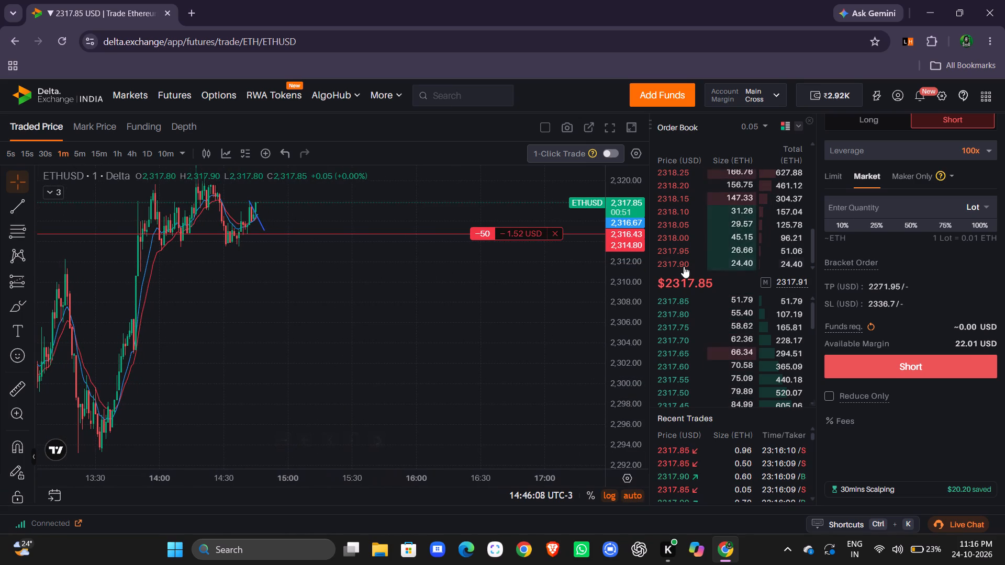
pyautogui.moveTo(563, 286); pyautogui.dragTo(559, 367)
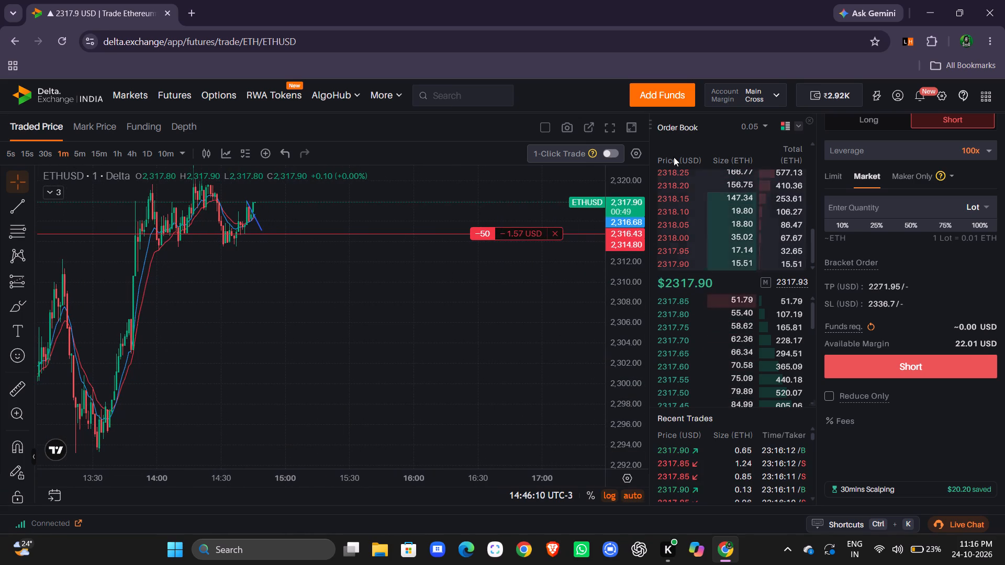
pyautogui.moveTo(641, 186); pyautogui.dragTo(648, 209)
pyautogui.moveTo(511, 342); pyautogui.dragTo(504, 387)
pyautogui.moveTo(633, 168); pyautogui.dragTo(633, 255)
pyautogui.moveTo(474, 413); pyautogui.dragTo(459, 426)
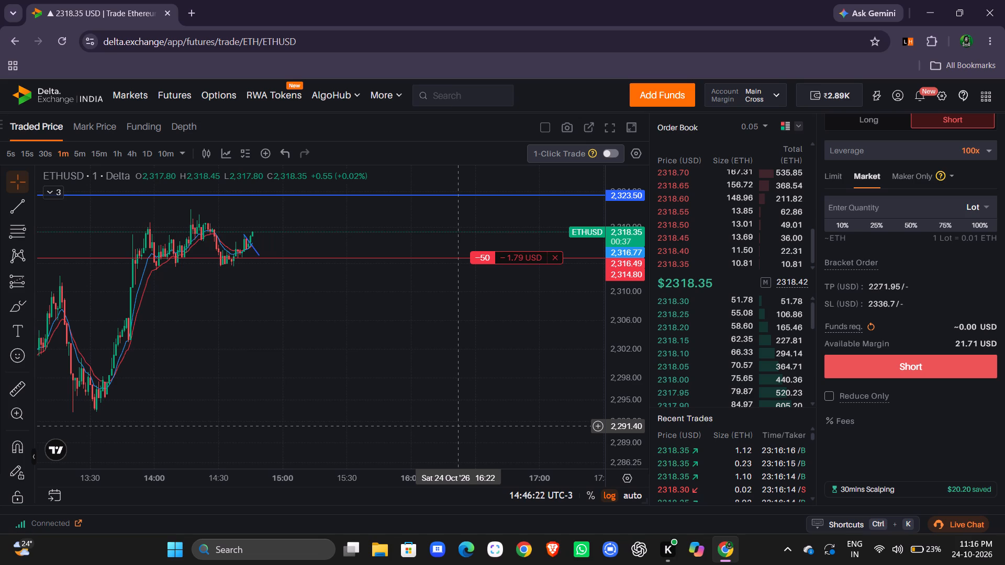
# Switch ETHUSD to the 5m timeframe and examine price against the short entry, stop-loss and take-profit levels.
pyautogui.click(83, 153)
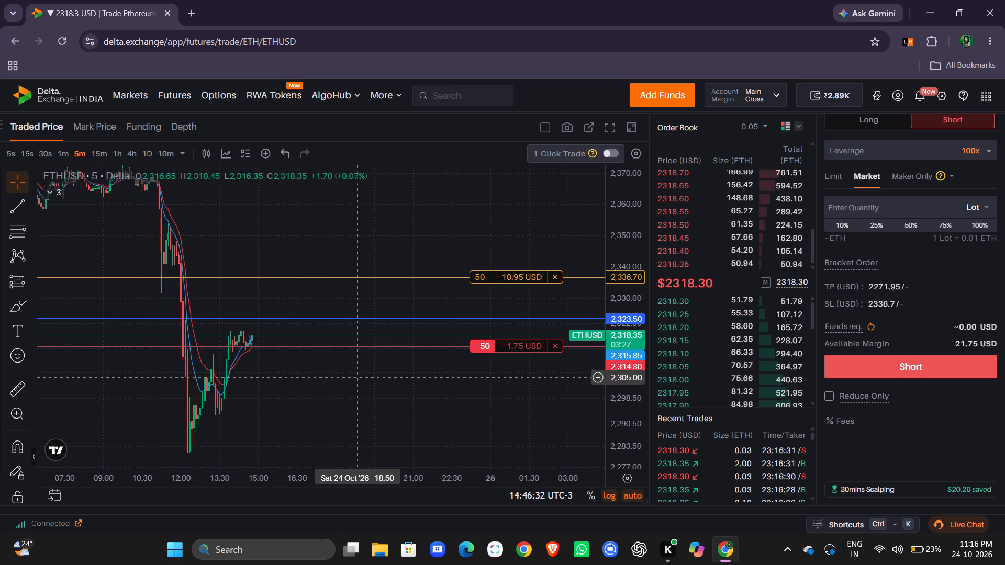
pyautogui.moveTo(370, 378); pyautogui.dragTo(394, 365)
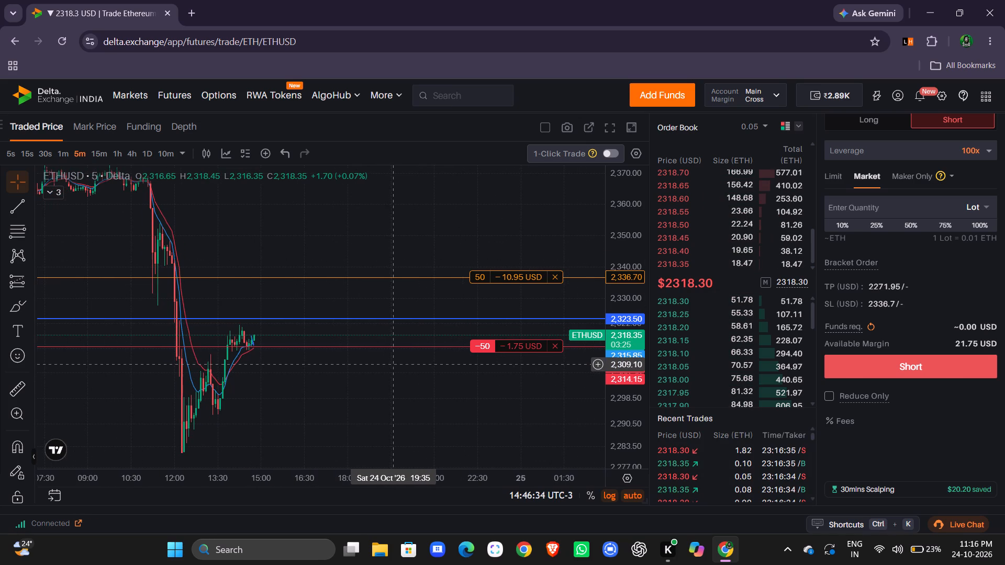
pyautogui.moveTo(627, 183); pyautogui.dragTo(633, 217)
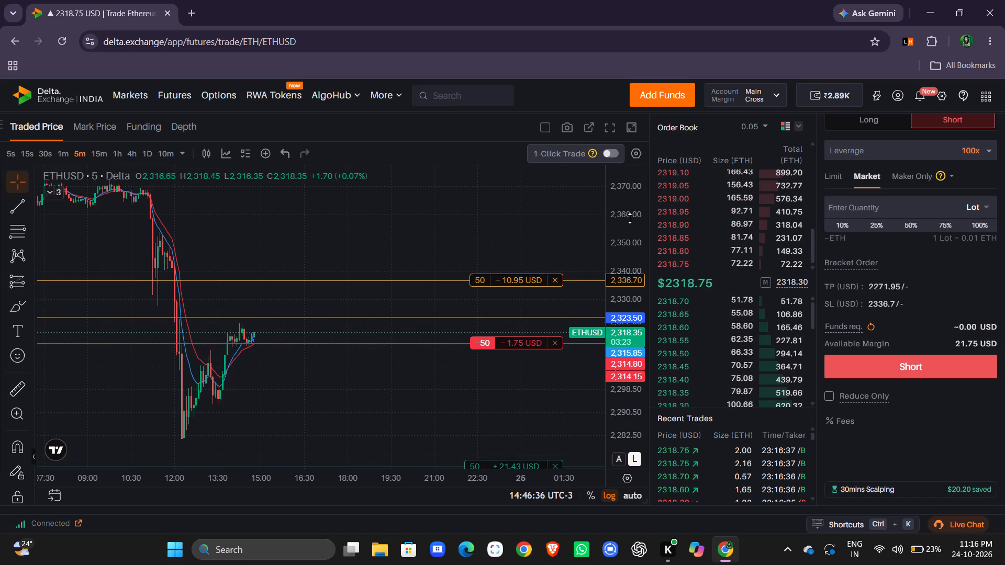
pyautogui.moveTo(546, 240); pyautogui.dragTo(551, 213)
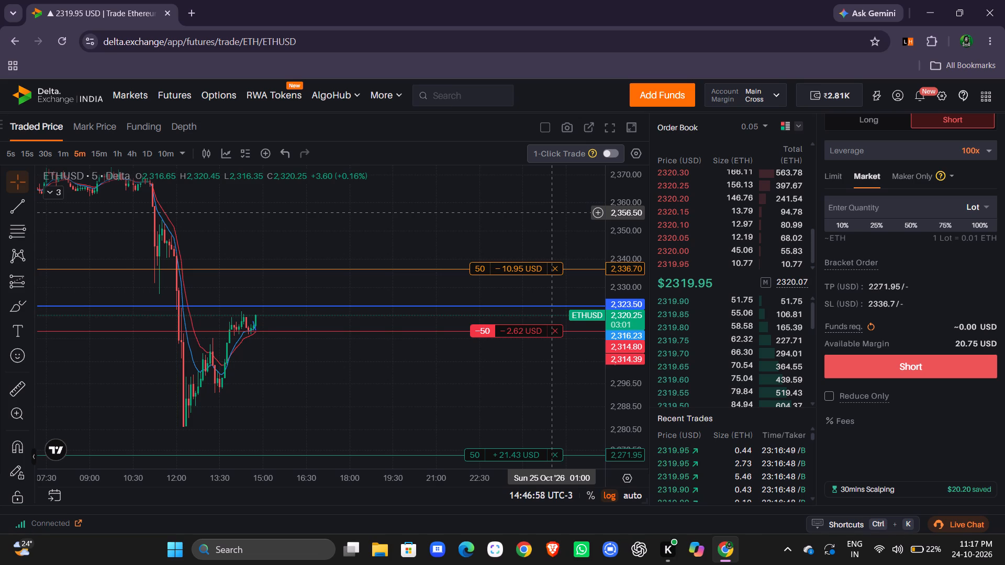
pyautogui.moveTo(343, 236); pyautogui.dragTo(343, 230)
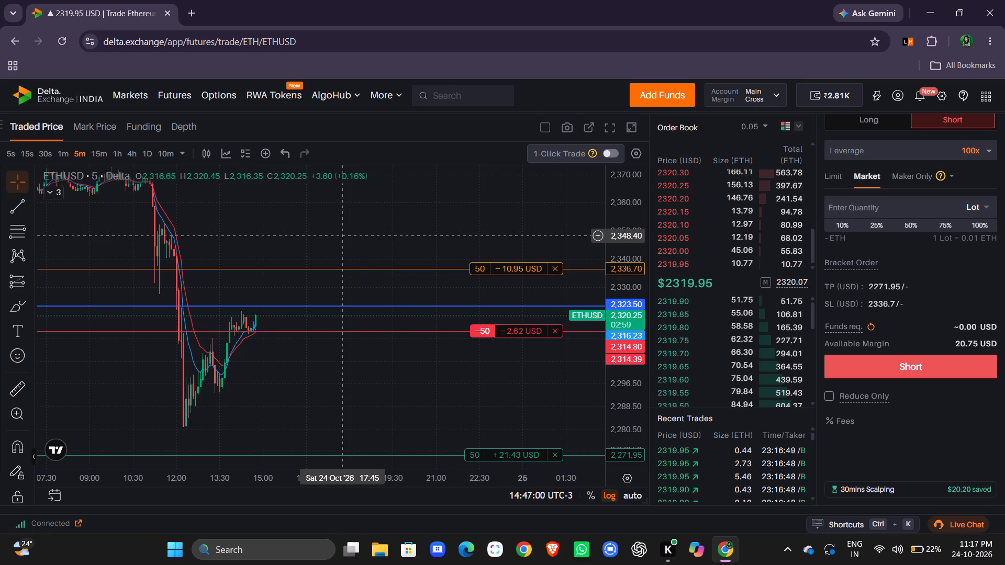
pyautogui.moveTo(343, 230); pyautogui.dragTo(320, 188)
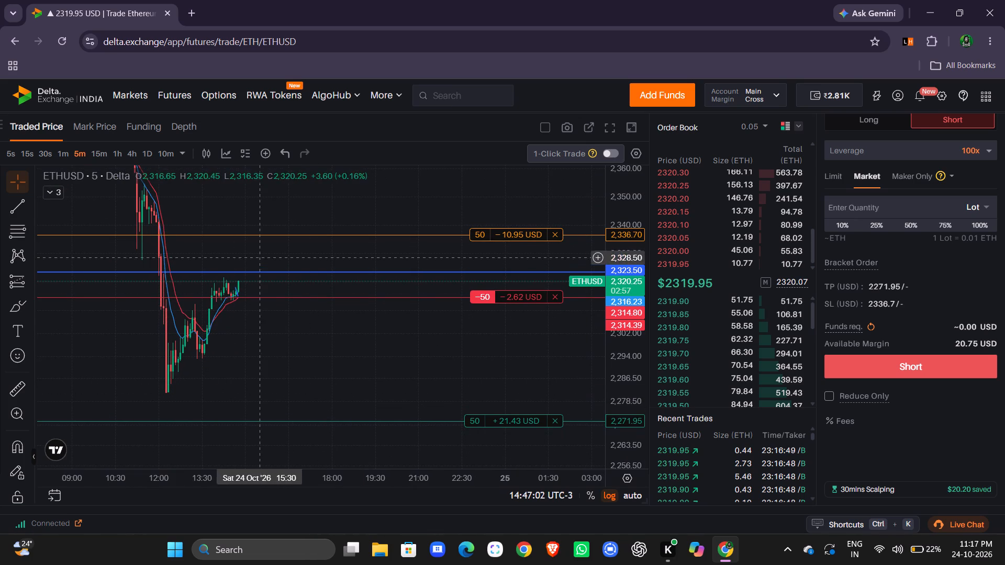
# Switch ETHUSD to the 1h timeframe and examine the past days' swings against the descending trend line and the short's order levels.
pyautogui.click(119, 154)
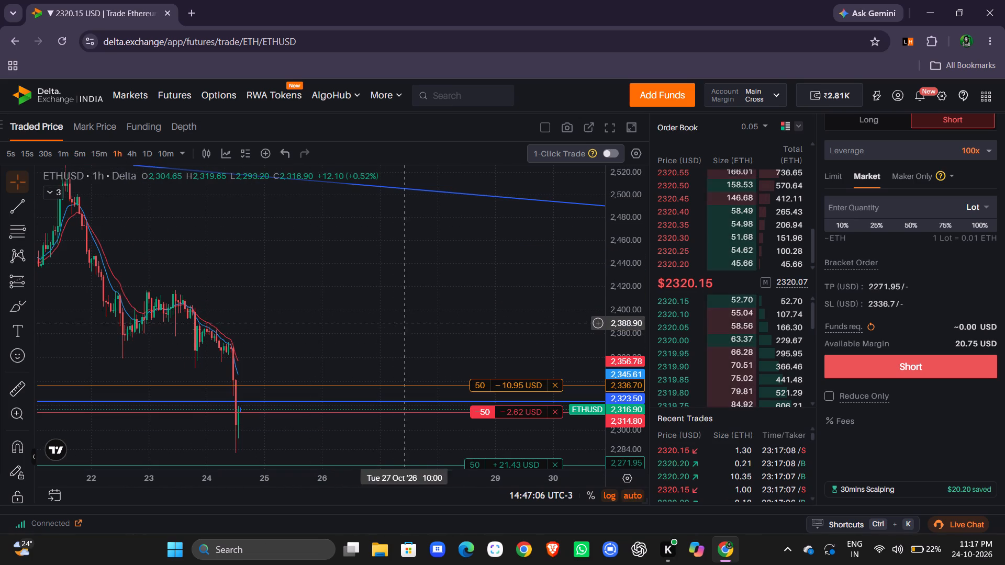
pyautogui.moveTo(632, 229); pyautogui.dragTo(643, 284)
pyautogui.moveTo(521, 321); pyautogui.dragTo(515, 312)
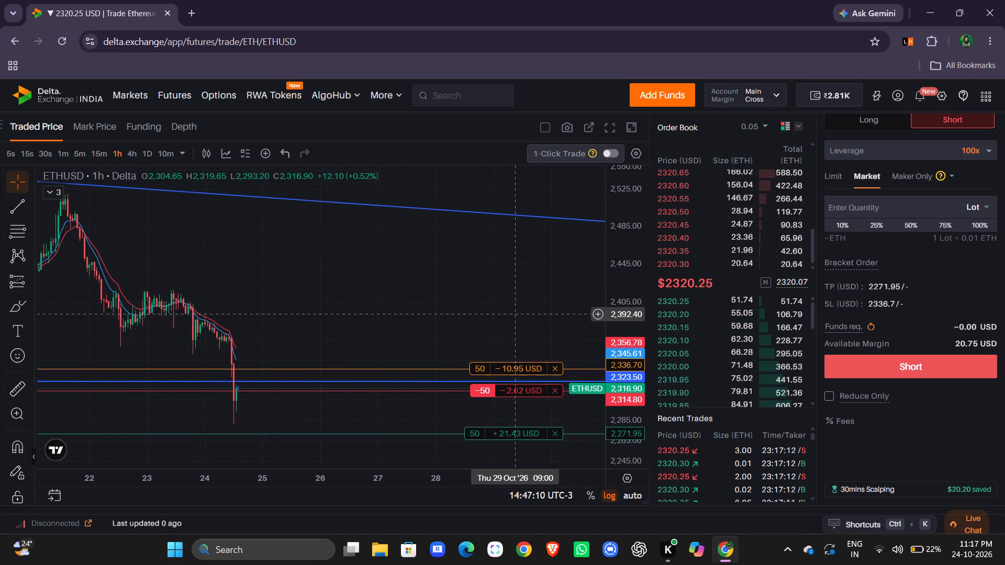
pyautogui.moveTo(515, 312); pyautogui.dragTo(511, 311)
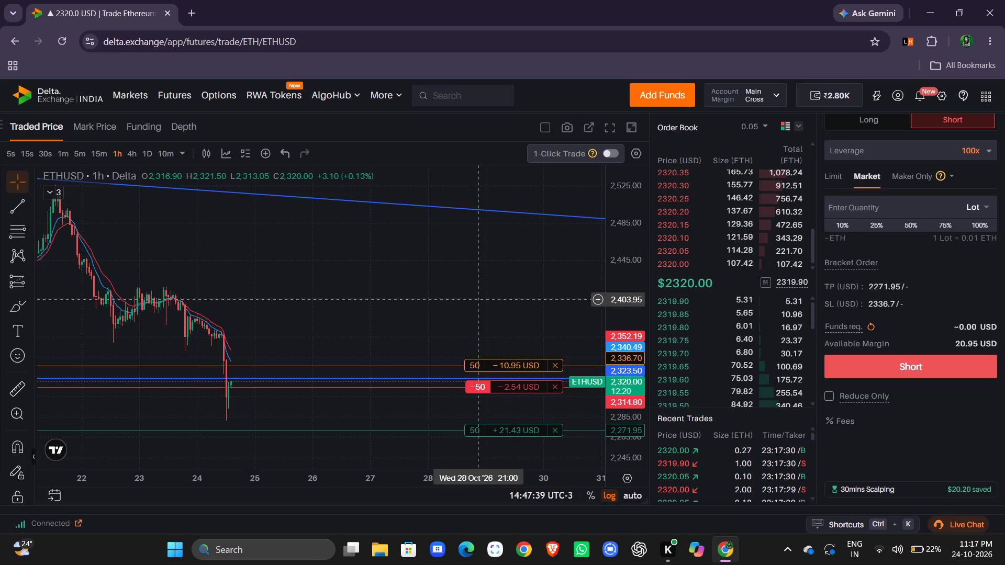
pyautogui.hscroll(1, 304, 234)
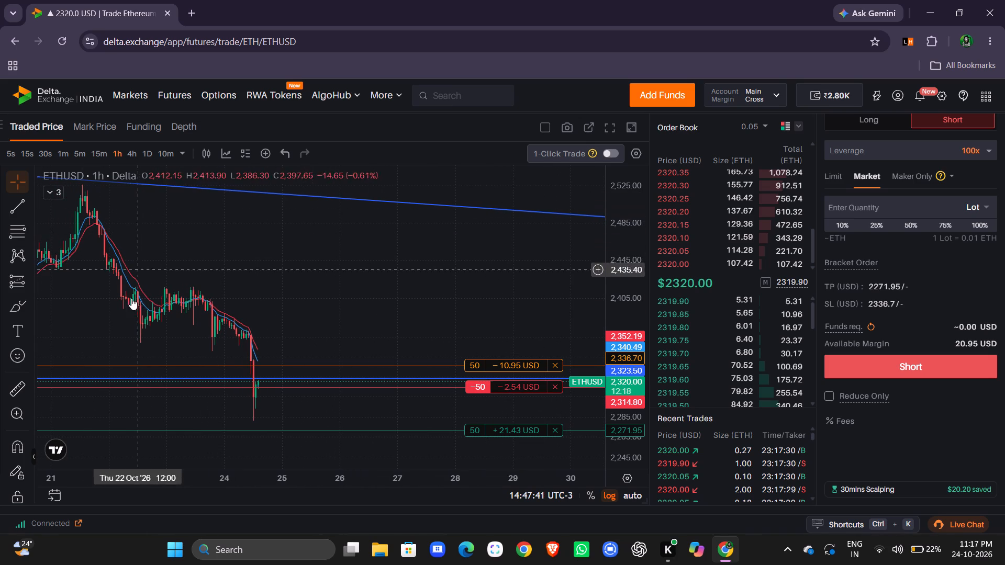
pyautogui.hscroll(5, 299, 272)
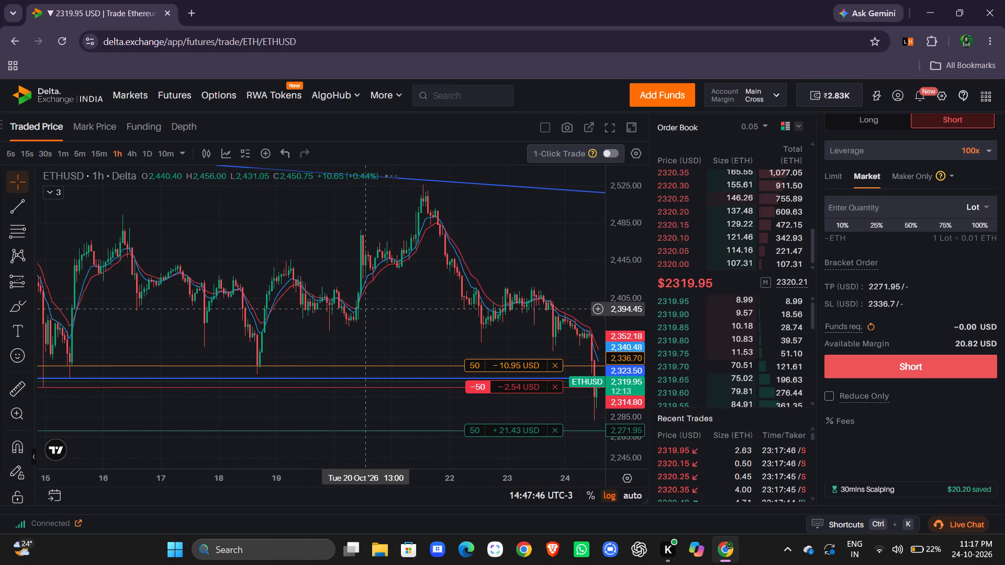
pyautogui.moveTo(424, 291); pyautogui.dragTo(245, 312)
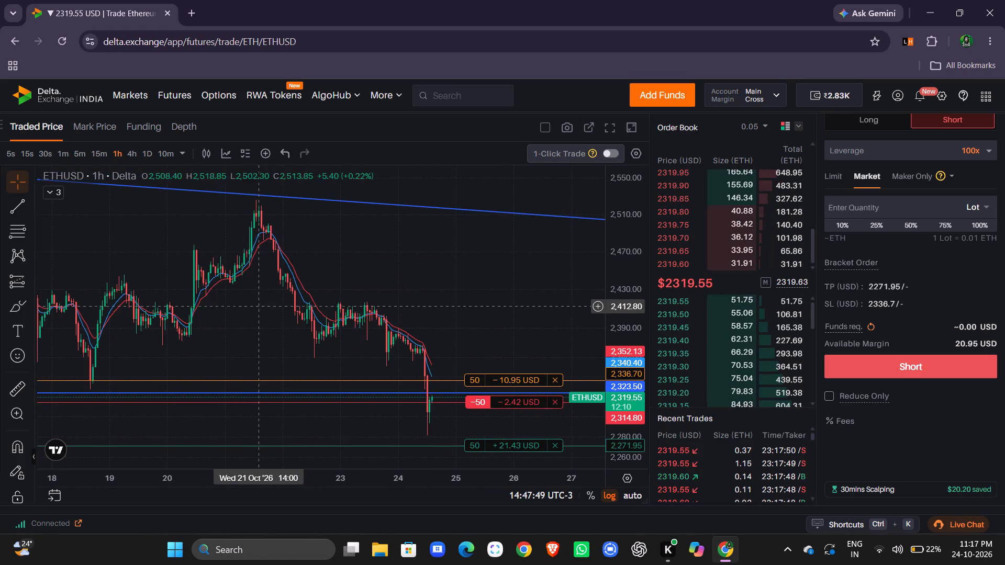
pyautogui.hscroll(4, 265, 295)
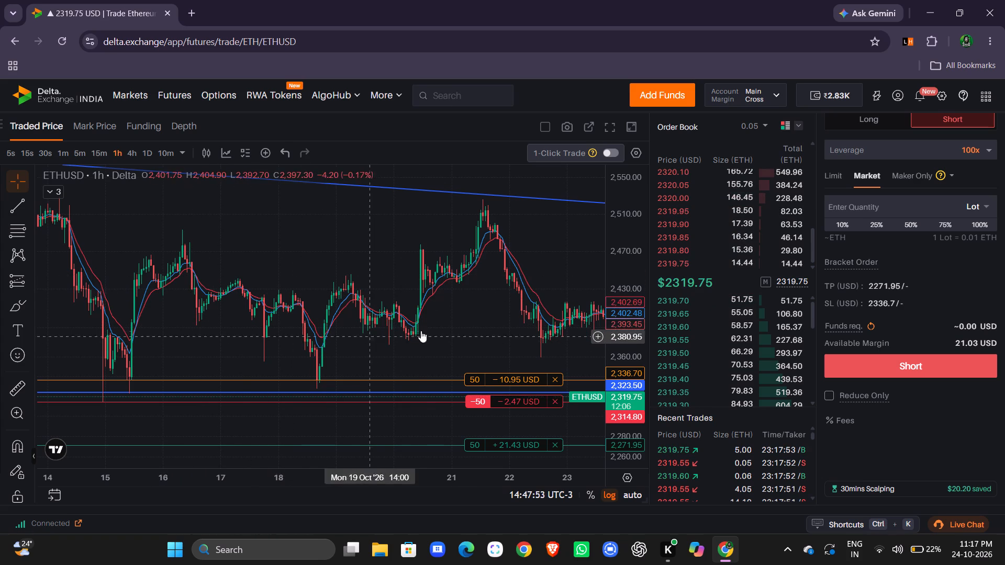
pyautogui.hscroll(-1, 428, 328)
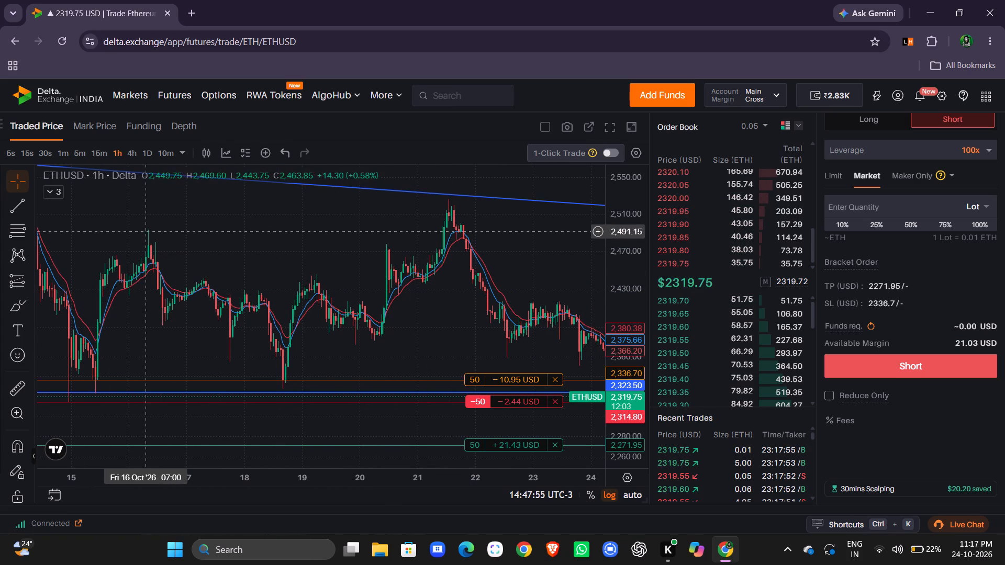
pyautogui.moveTo(425, 311); pyautogui.dragTo(88, 303)
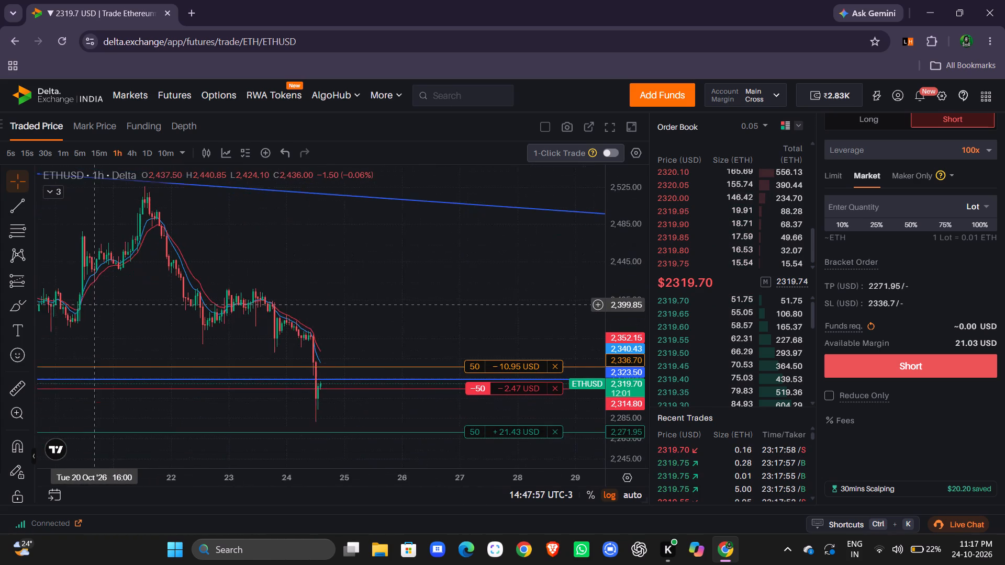
pyautogui.moveTo(88, 303); pyautogui.dragTo(84, 302)
pyautogui.moveTo(423, 270); pyautogui.dragTo(423, 254)
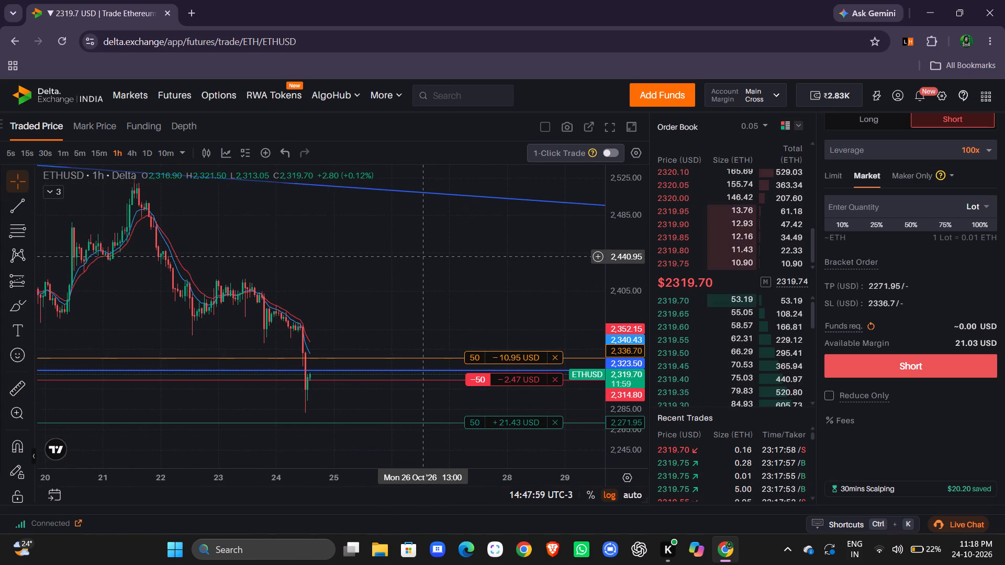
pyautogui.moveTo(423, 254); pyautogui.dragTo(420, 251)
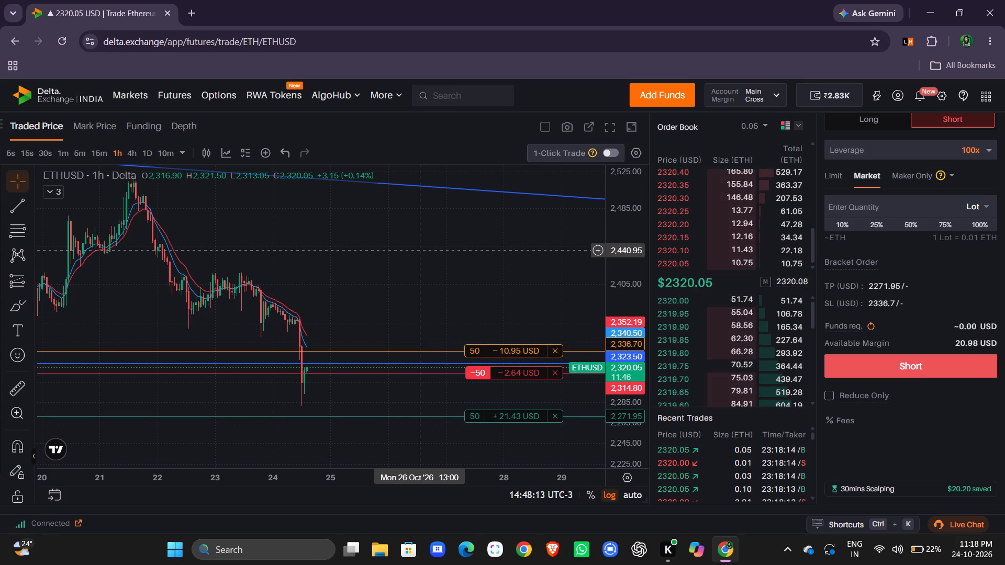
# Return ETHUSD to the 5m timeframe to check the short position.
pyautogui.click(77, 153)
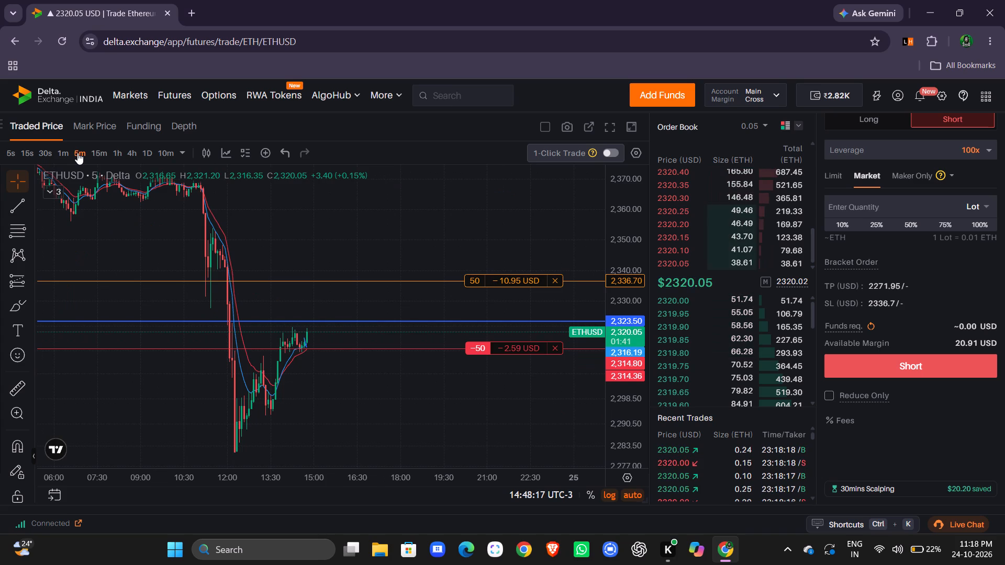
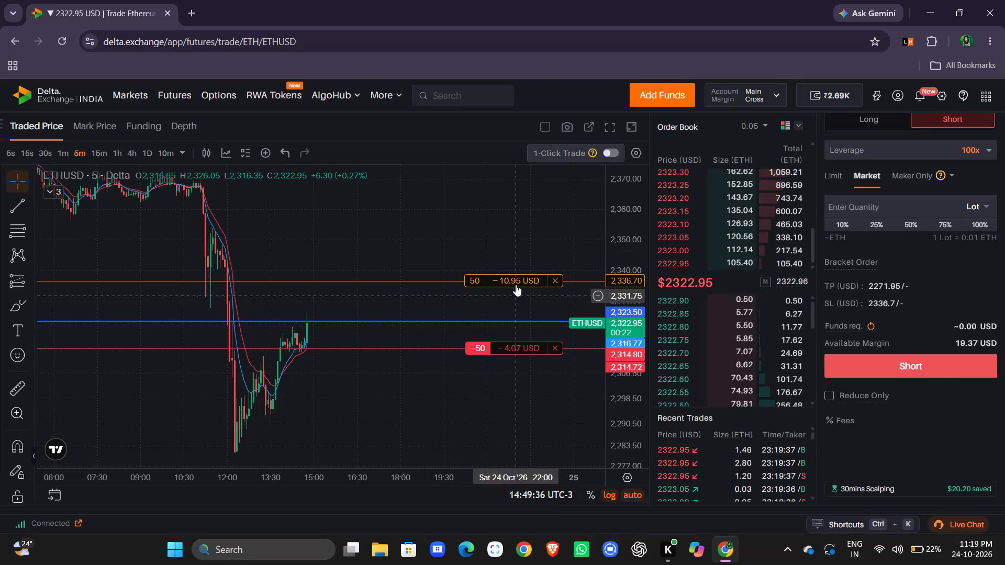
# Lower the ETHUSD short's stop-loss on the chart to 2,327.75.
pyautogui.moveTo(518, 276); pyautogui.dragTo(518, 303)
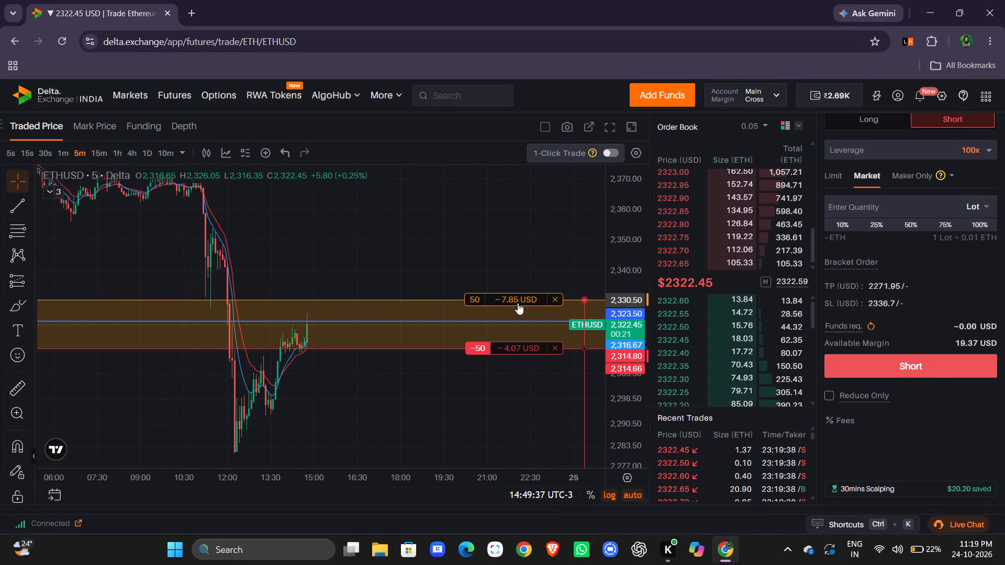
pyautogui.moveTo(518, 303); pyautogui.dragTo(527, 316)
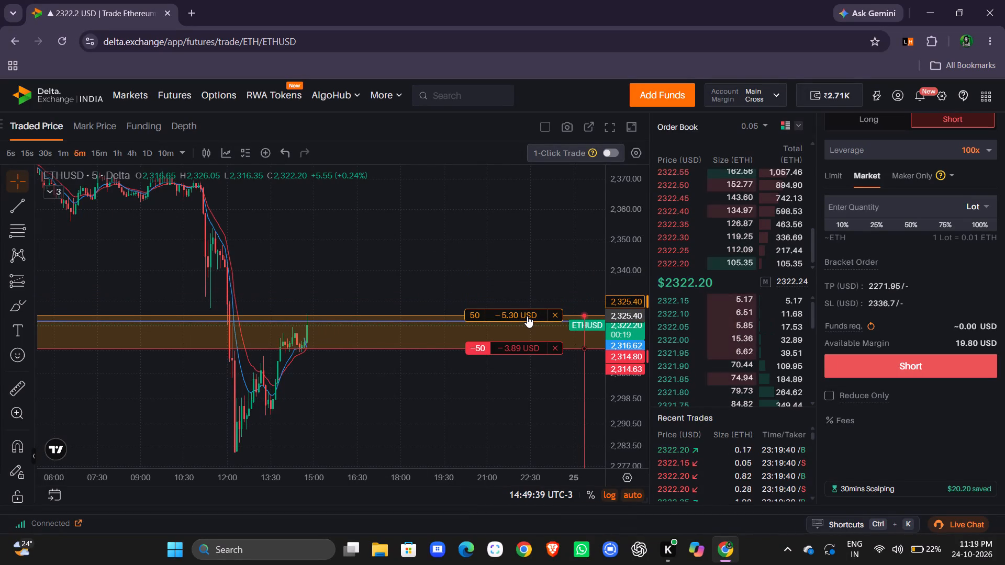
pyautogui.moveTo(527, 316); pyautogui.dragTo(530, 309)
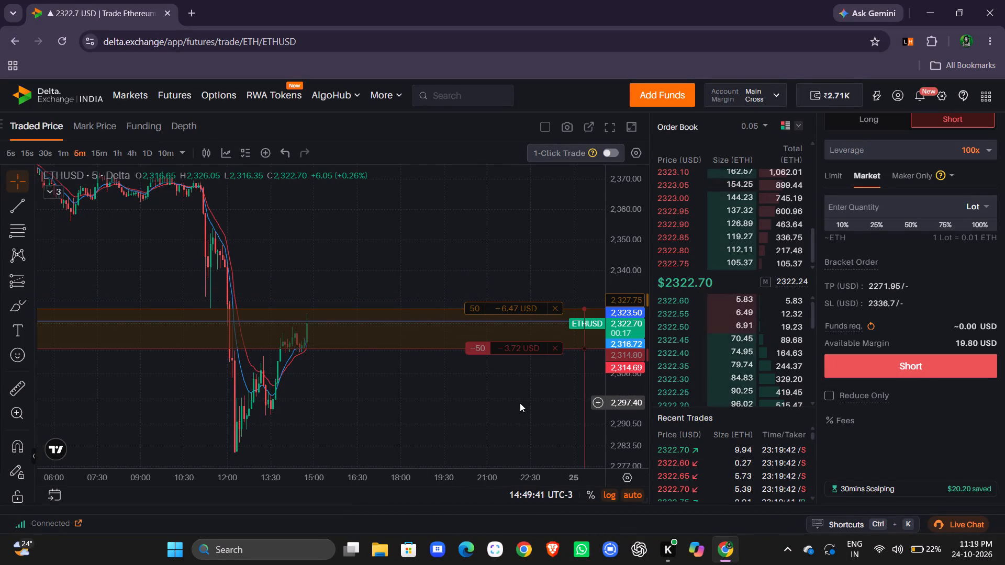
pyautogui.click(544, 383)
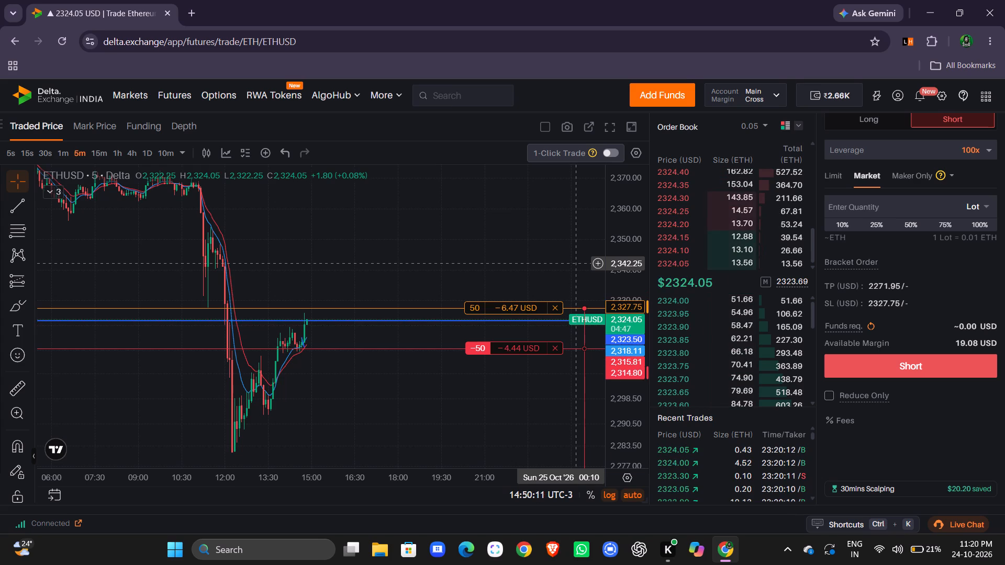
# Close the 50-lot ETHUSD short position at market.
pyautogui.click(553, 348)
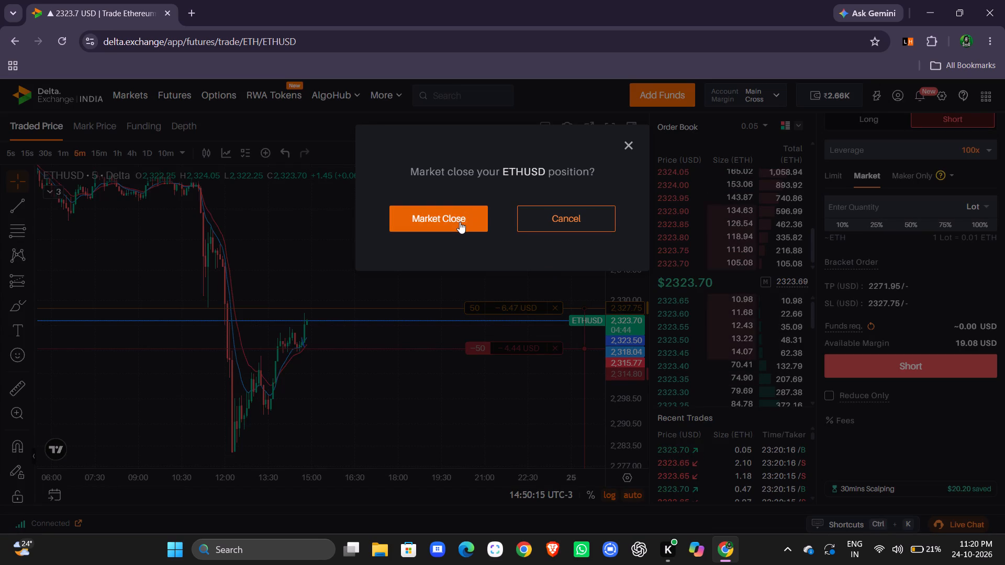
pyautogui.click(460, 222)
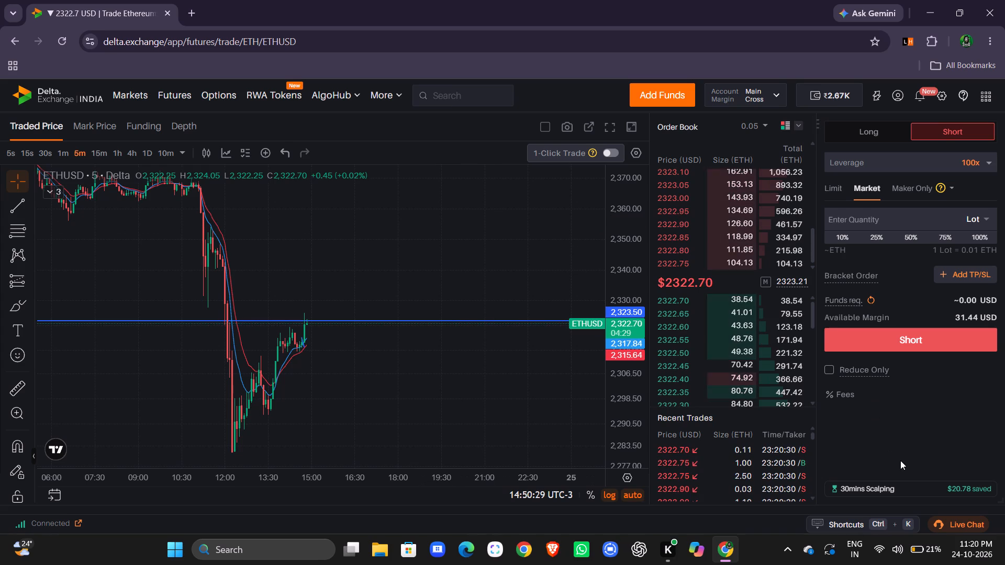
# Review the 30-minute scalping offer details for ETHUSD, checking the closing fee saved on the last trade, and dismiss them.
pyautogui.click(939, 493)
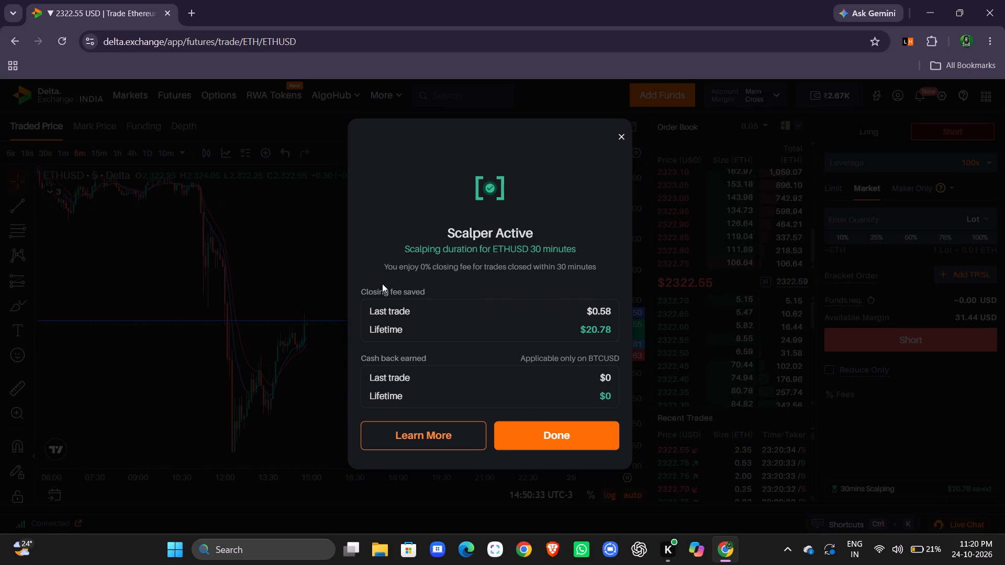
pyautogui.moveTo(375, 314); pyautogui.dragTo(604, 309)
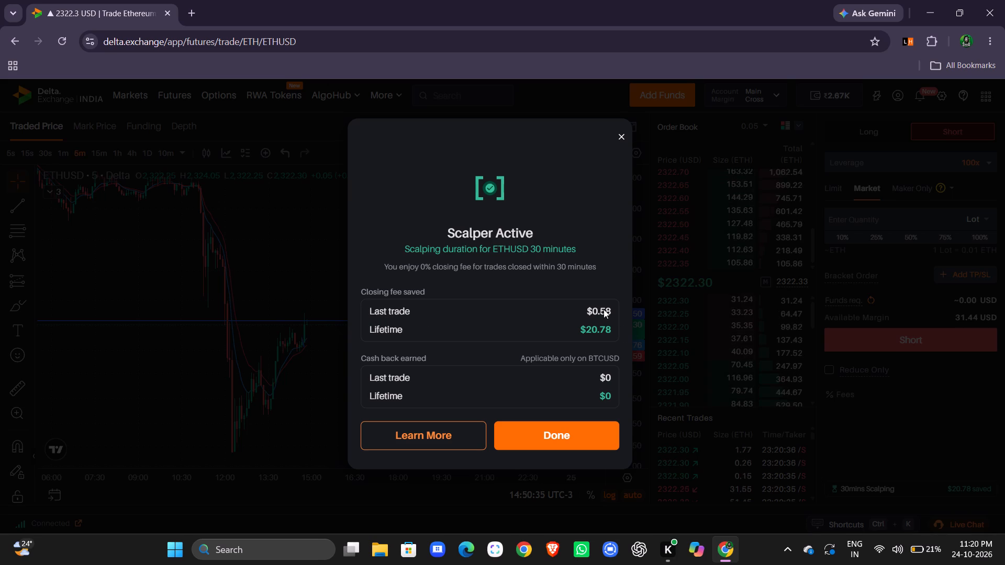
pyautogui.moveTo(587, 302); pyautogui.dragTo(634, 311)
pyautogui.moveTo(396, 368); pyautogui.dragTo(690, 257)
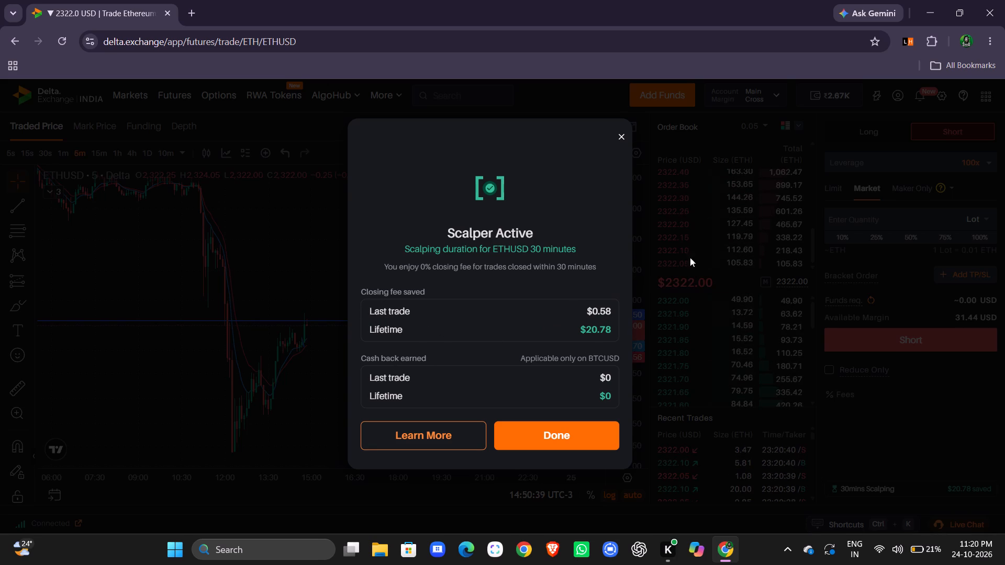
pyautogui.moveTo(690, 257); pyautogui.dragTo(705, 248)
pyautogui.click(705, 248)
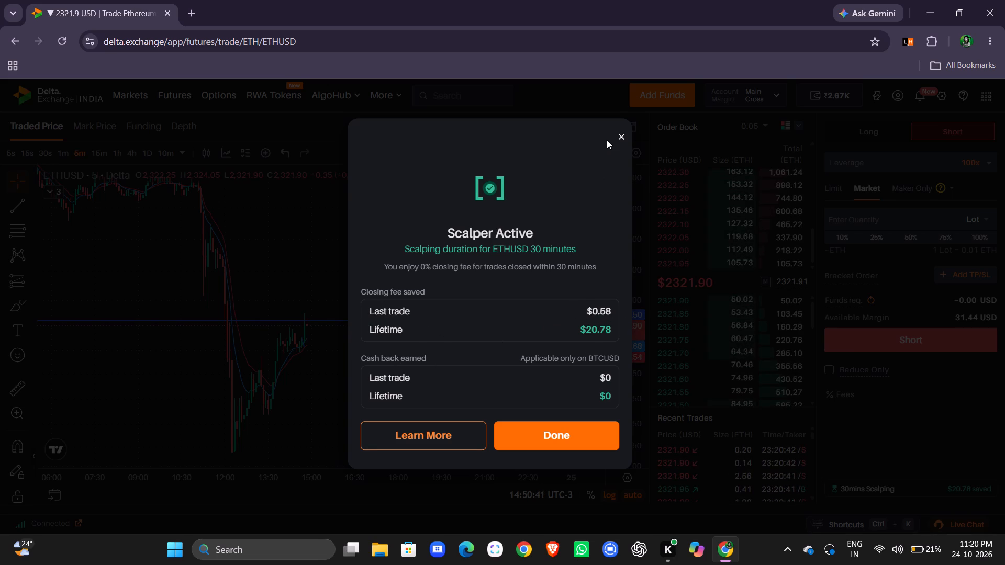
pyautogui.click(624, 135)
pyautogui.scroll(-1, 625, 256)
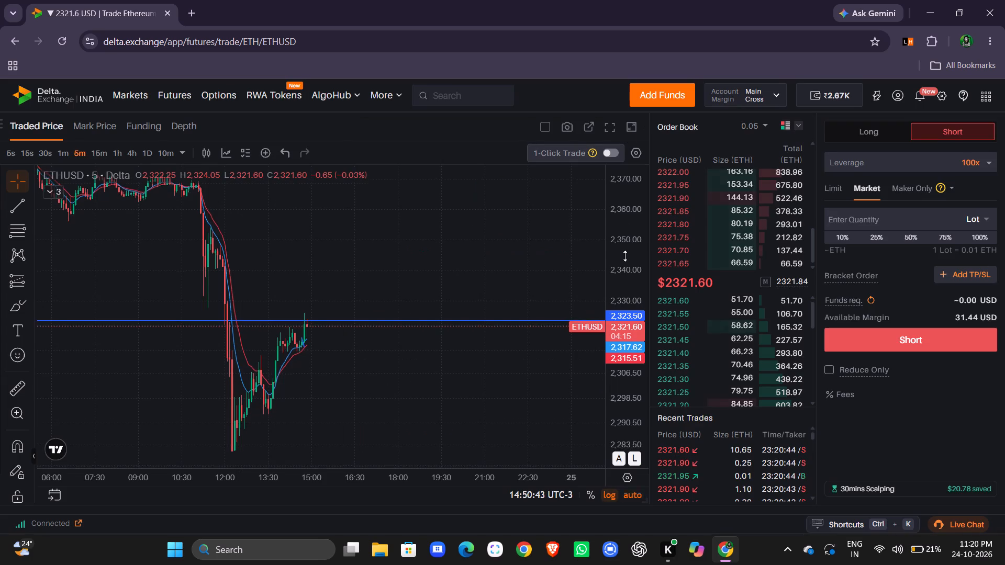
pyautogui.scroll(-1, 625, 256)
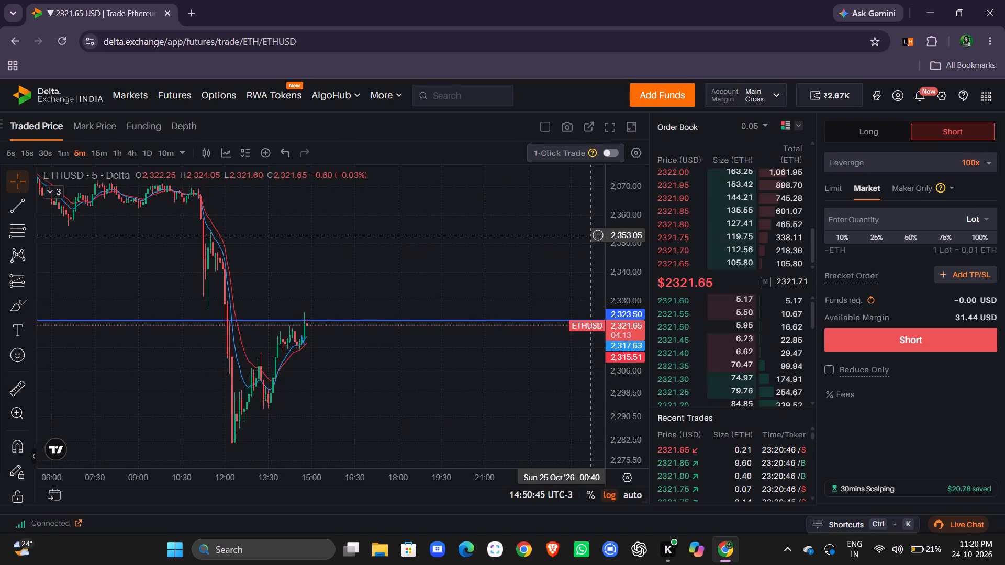